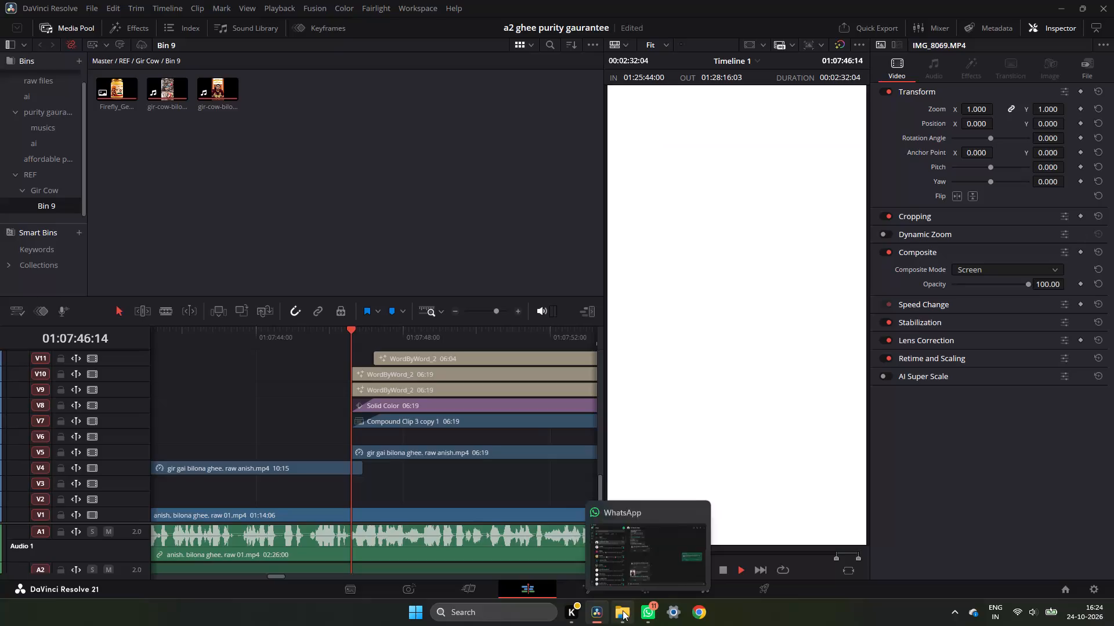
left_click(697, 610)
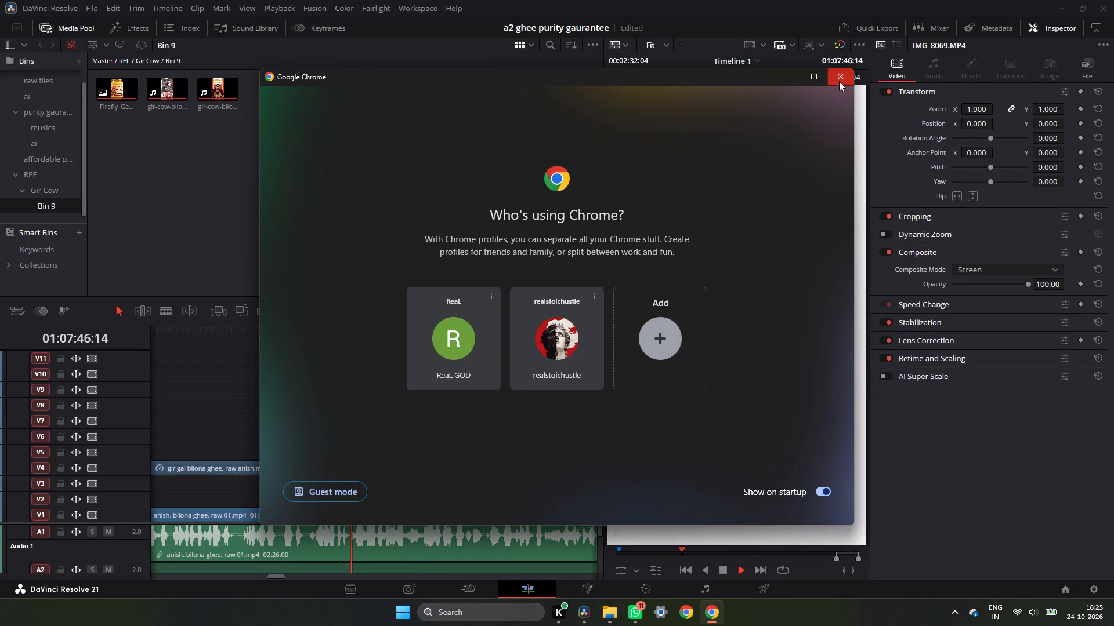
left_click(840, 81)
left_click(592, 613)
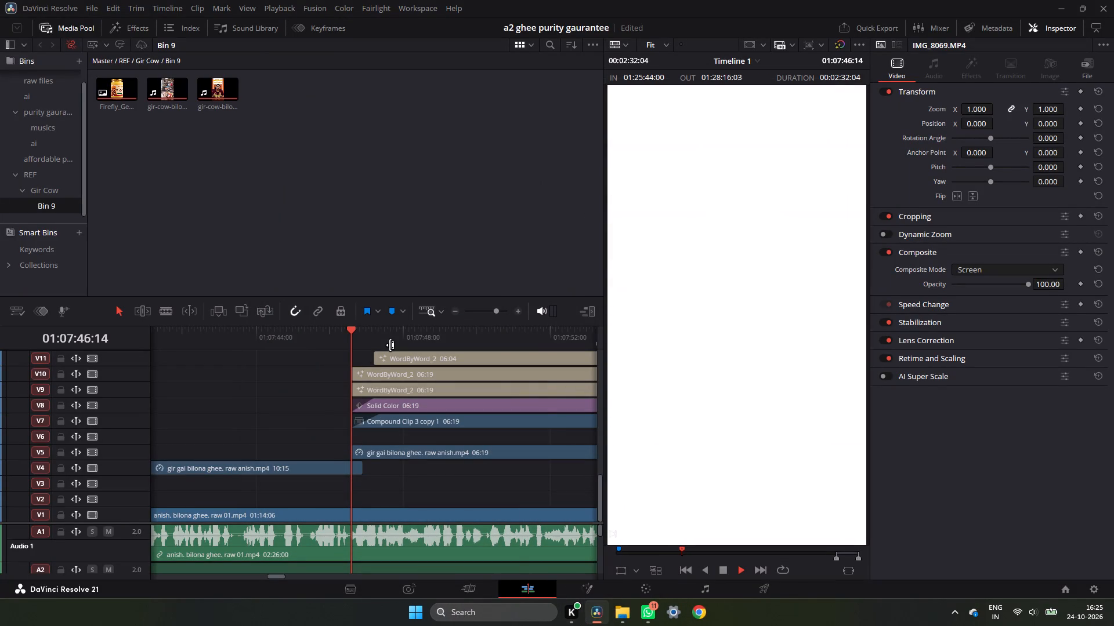
Play back the cut from the box-packing shot into the ₹3599 price card, around 01:07:46, to check the transition.
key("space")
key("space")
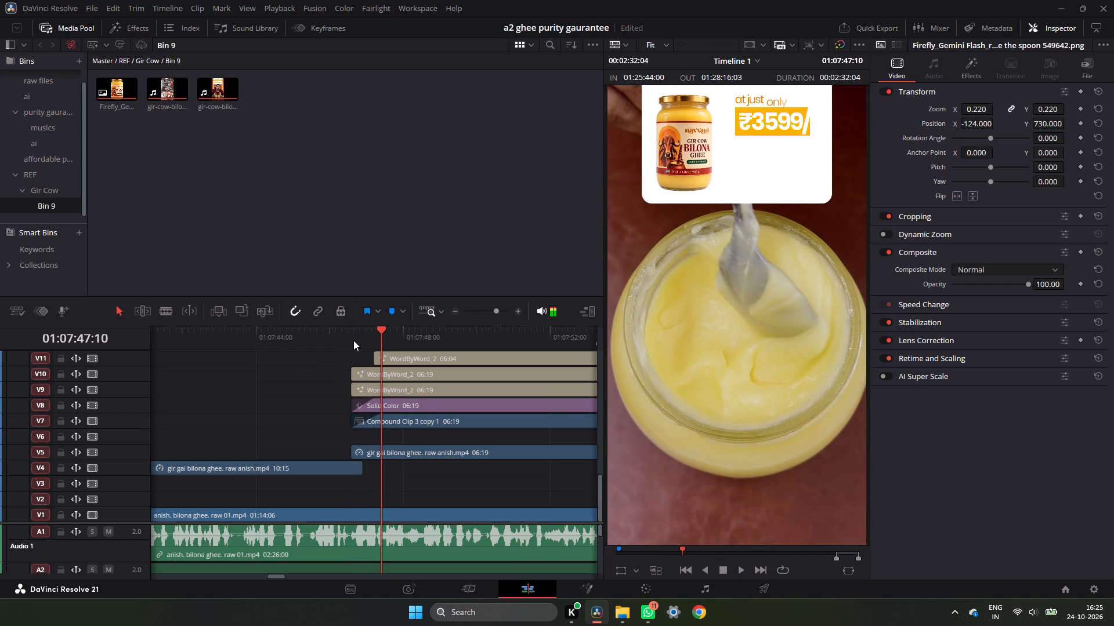
left_click(354, 340)
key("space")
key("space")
left_click(331, 339)
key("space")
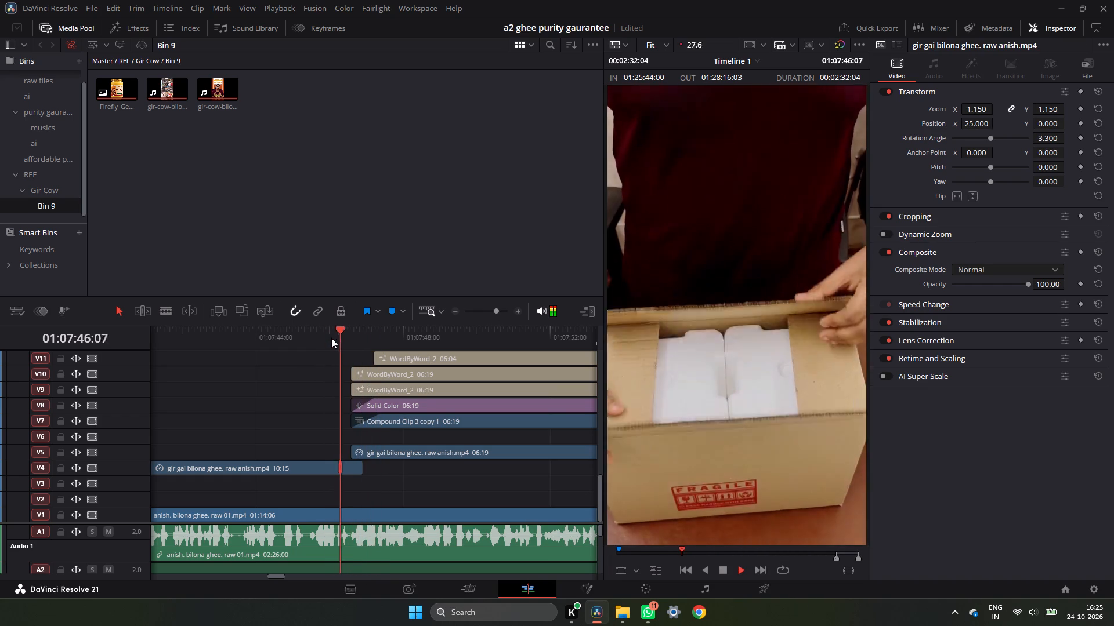
left_click(331, 338)
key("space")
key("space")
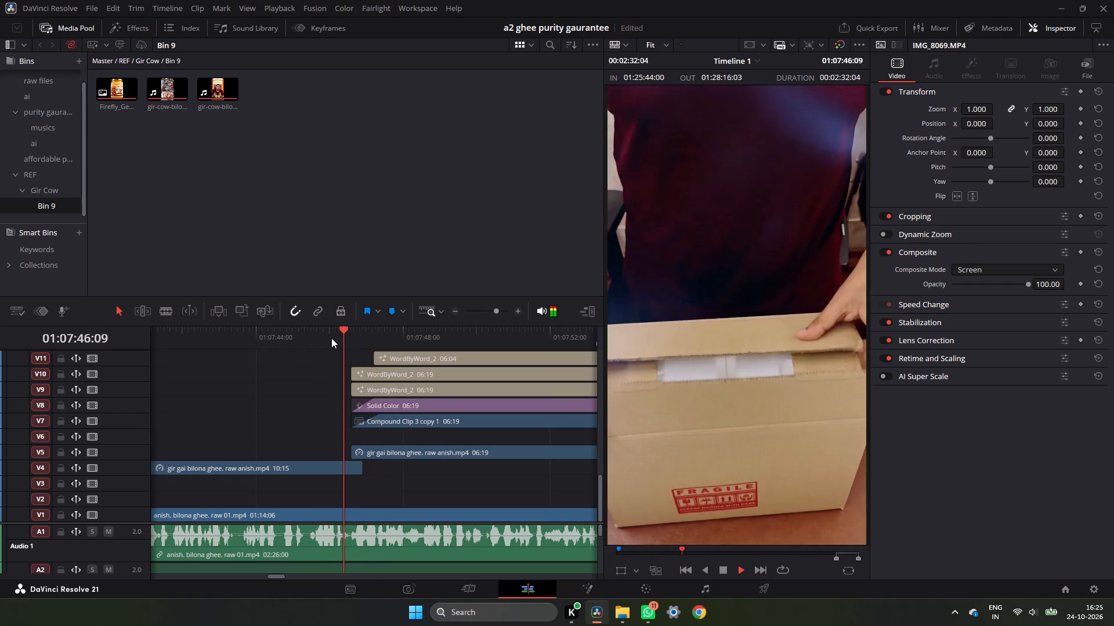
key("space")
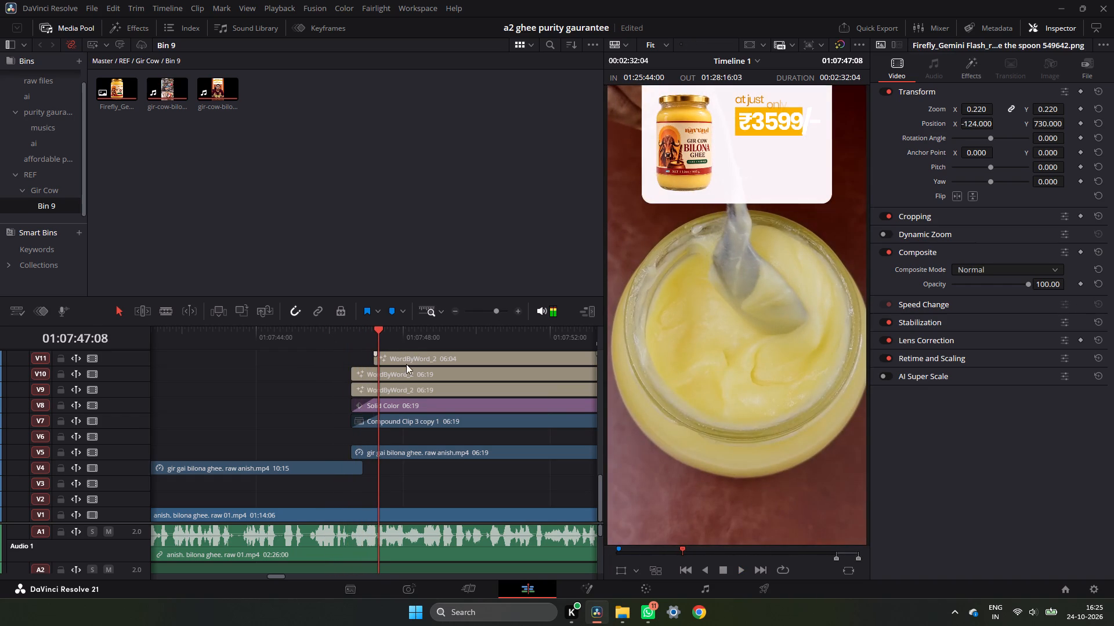
Import "WhatsApp Video 2026-10-23 at 18.44.30" from the A2 Ghee > Gir Cow folder into Bin 9.
right_click(363, 201)
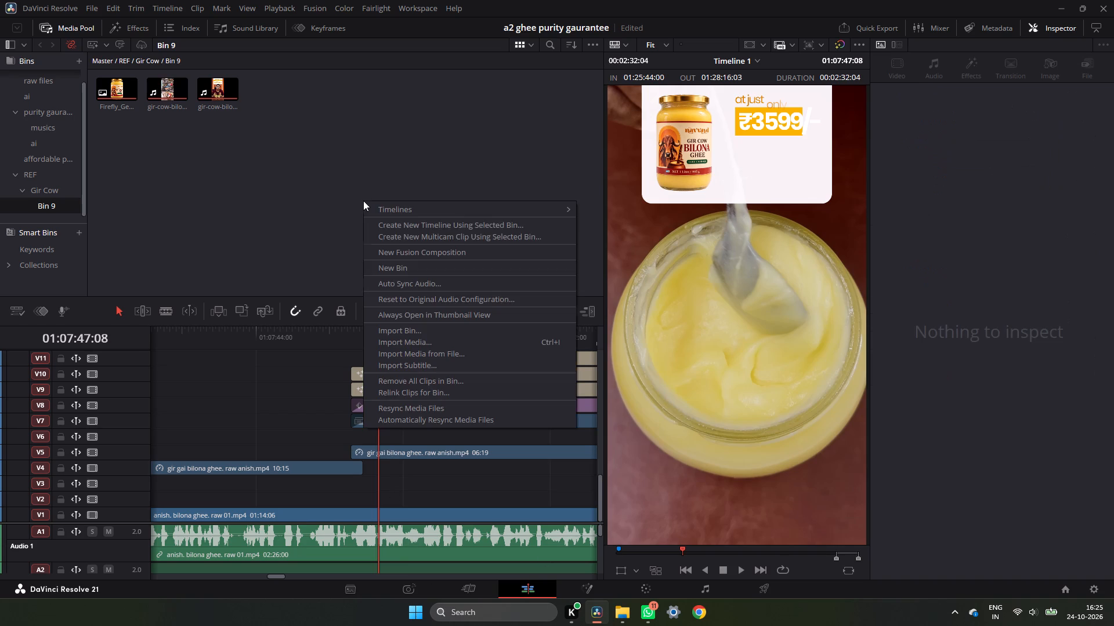
left_click(393, 344)
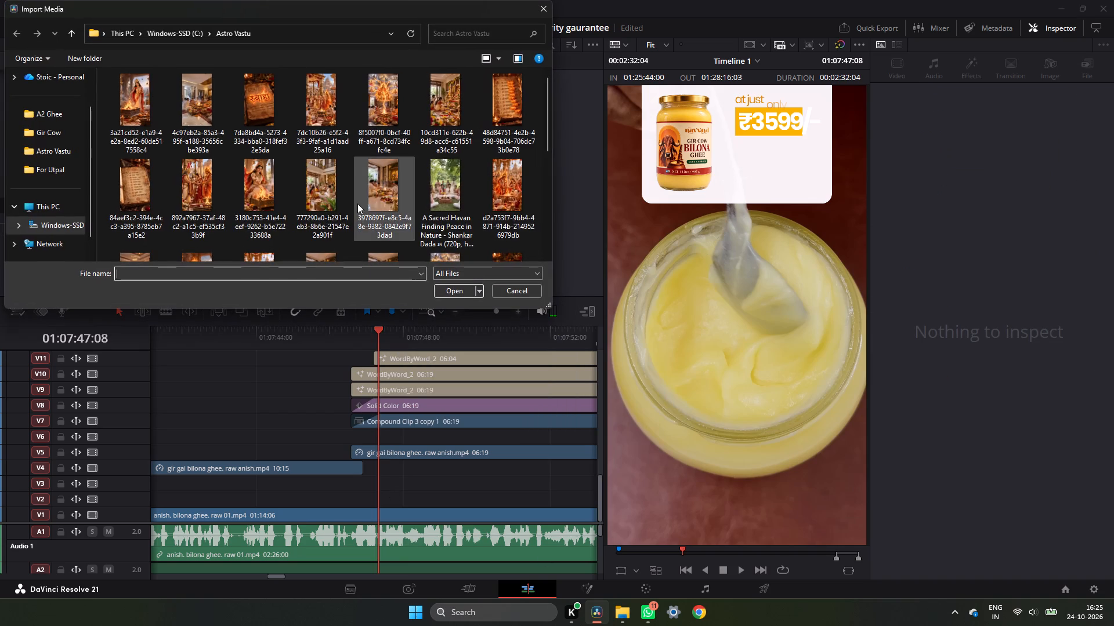
scroll(356, 198, "down", 7)
scroll(294, 201, "down", 1)
scroll(294, 201, "up", 3)
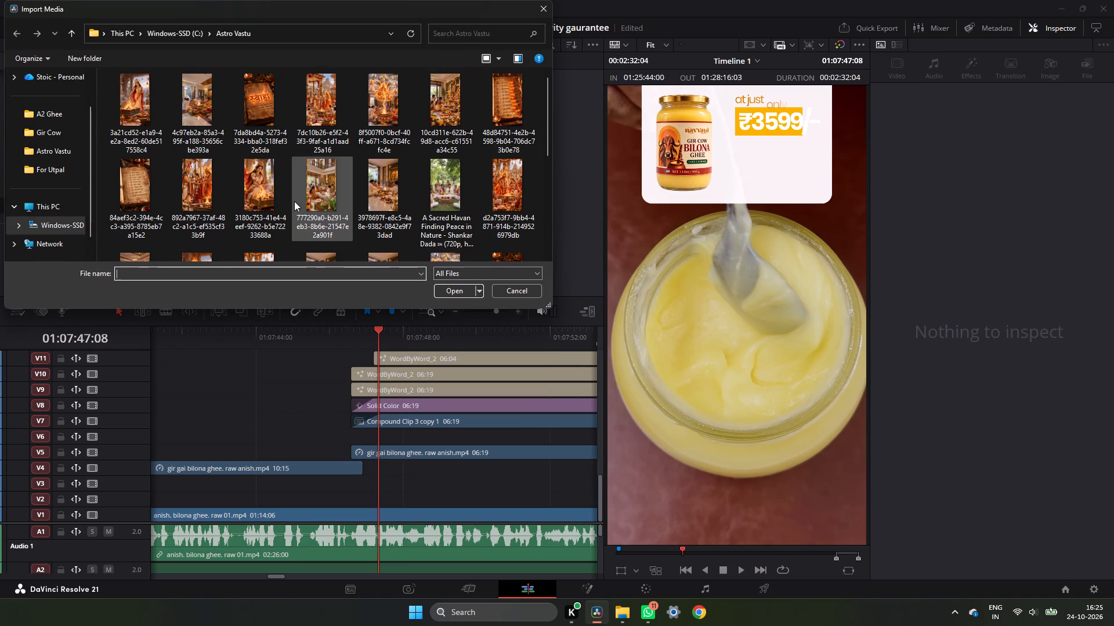
scroll(295, 201, "up", 6)
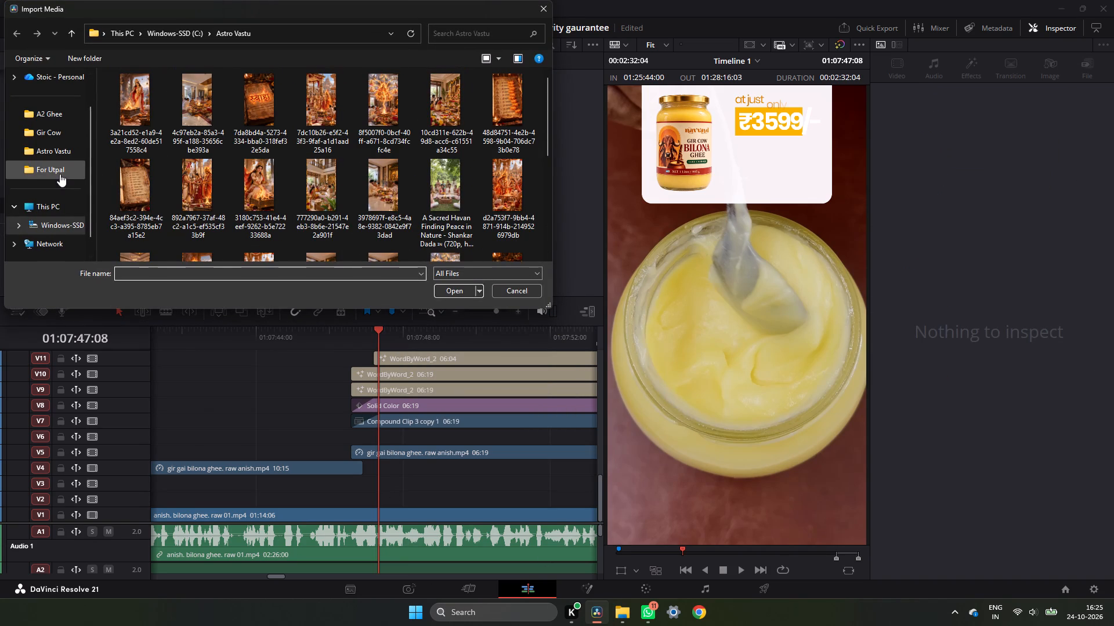
left_click(69, 117)
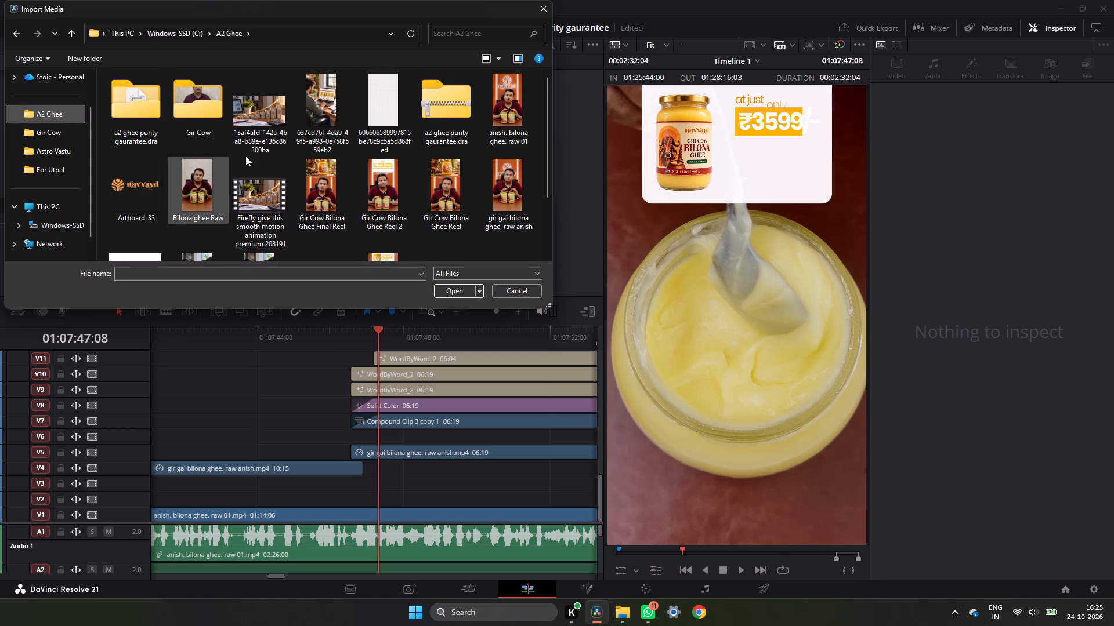
scroll(419, 152, "down", 4)
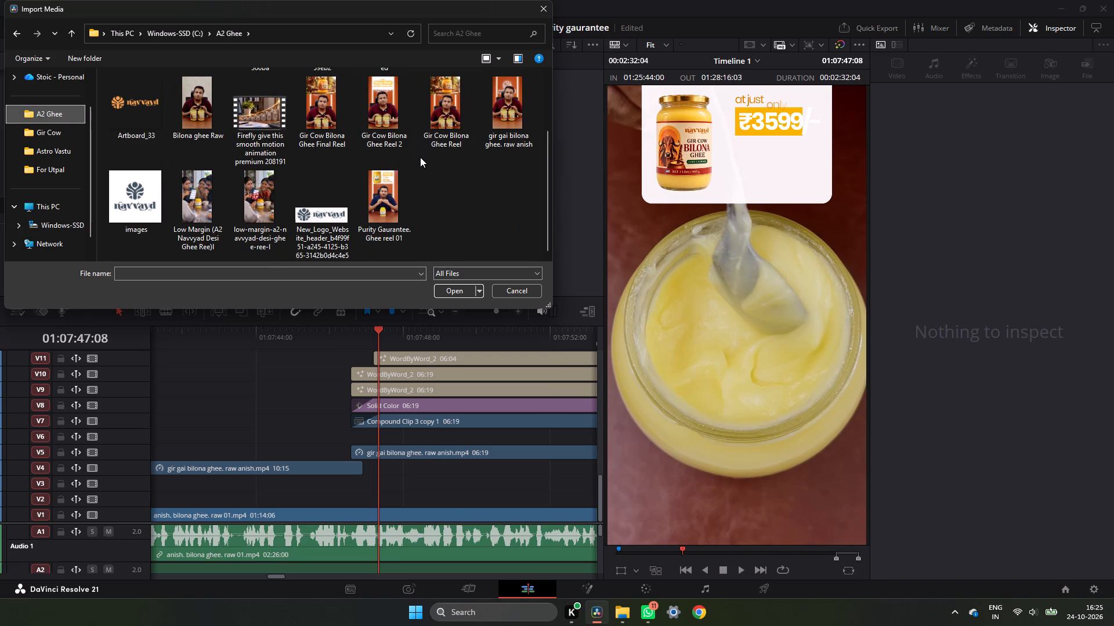
scroll(420, 158, "up", 5)
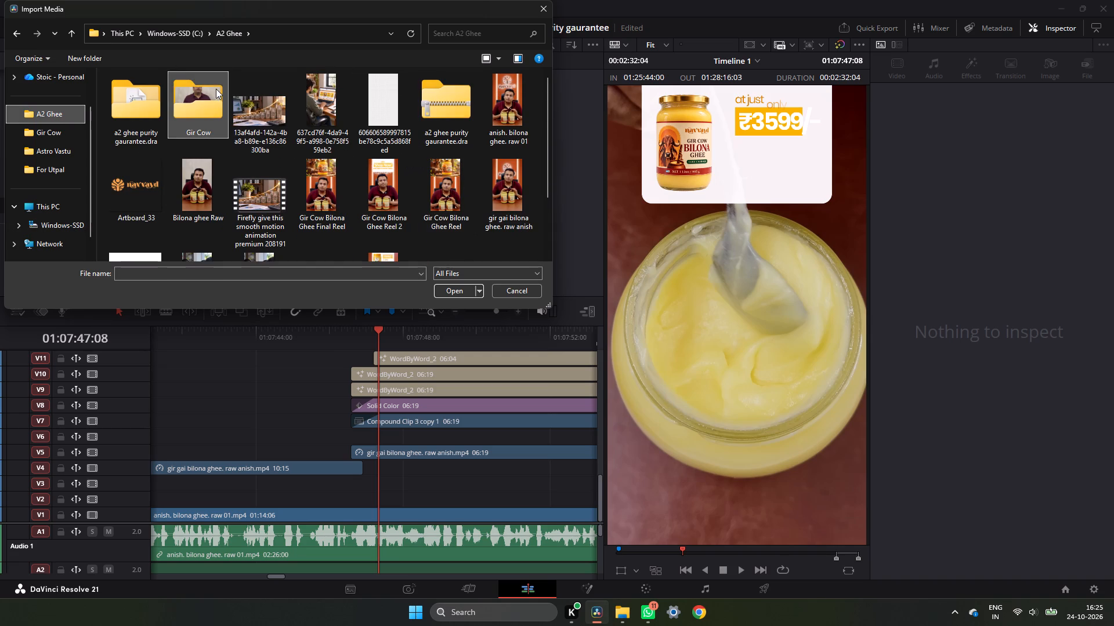
double_click(216, 89)
scroll(439, 239, "down", 6)
left_click(249, 192)
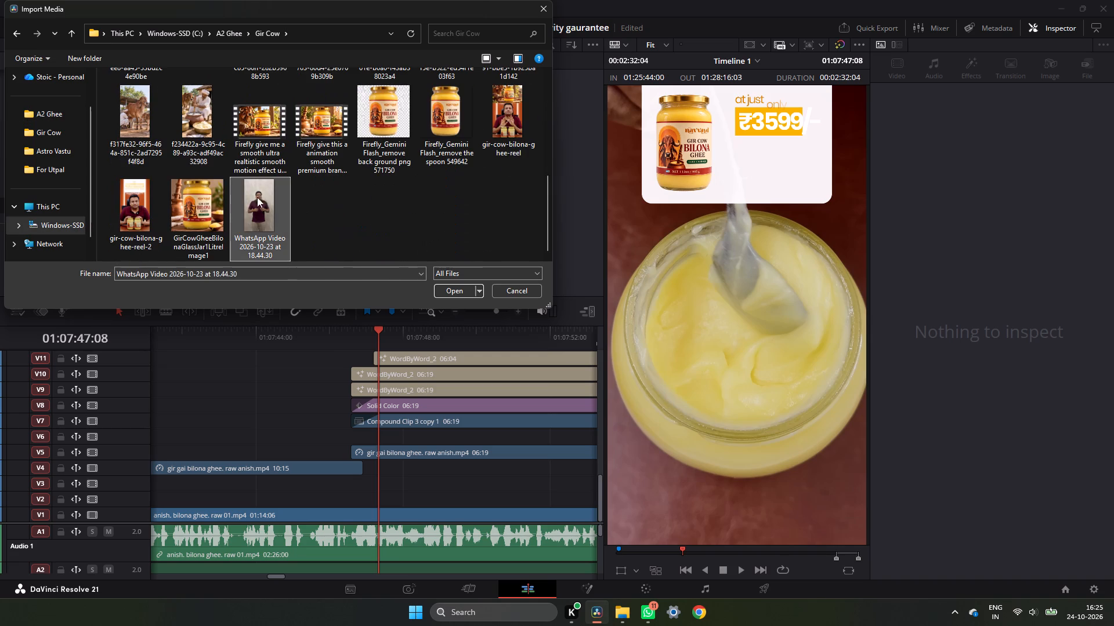
left_click(466, 291)
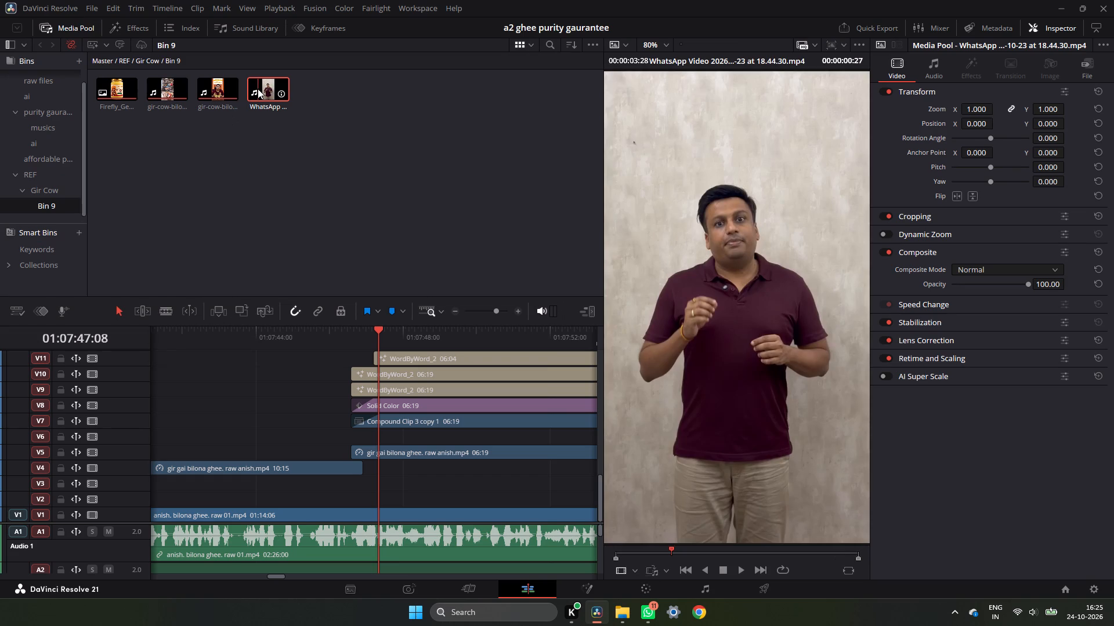
Preview the imported WhatsApp video clip in the source viewer.
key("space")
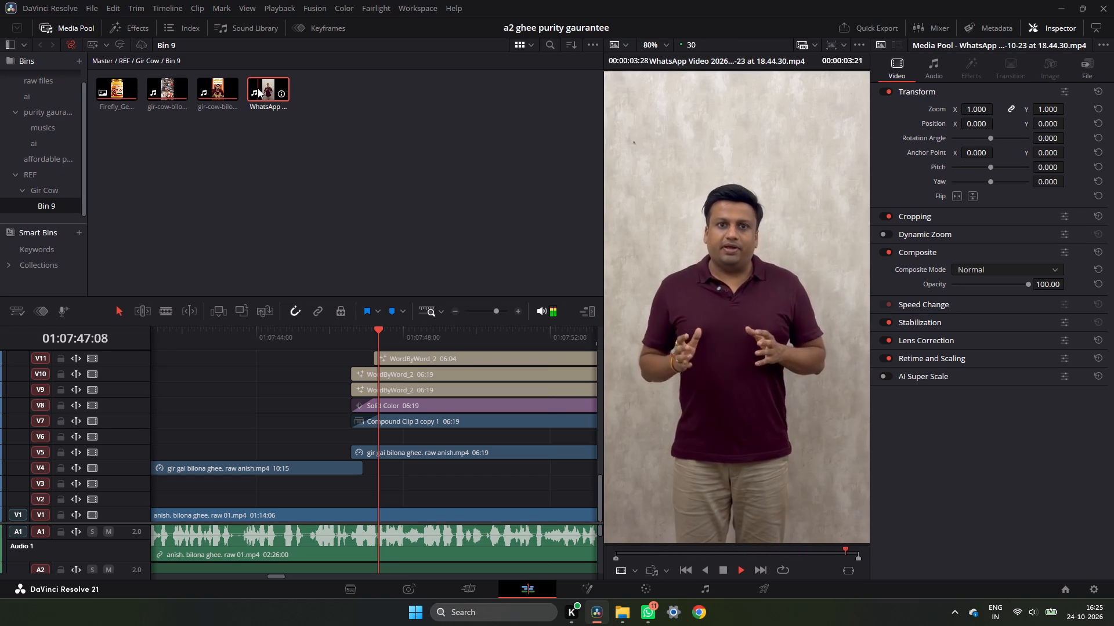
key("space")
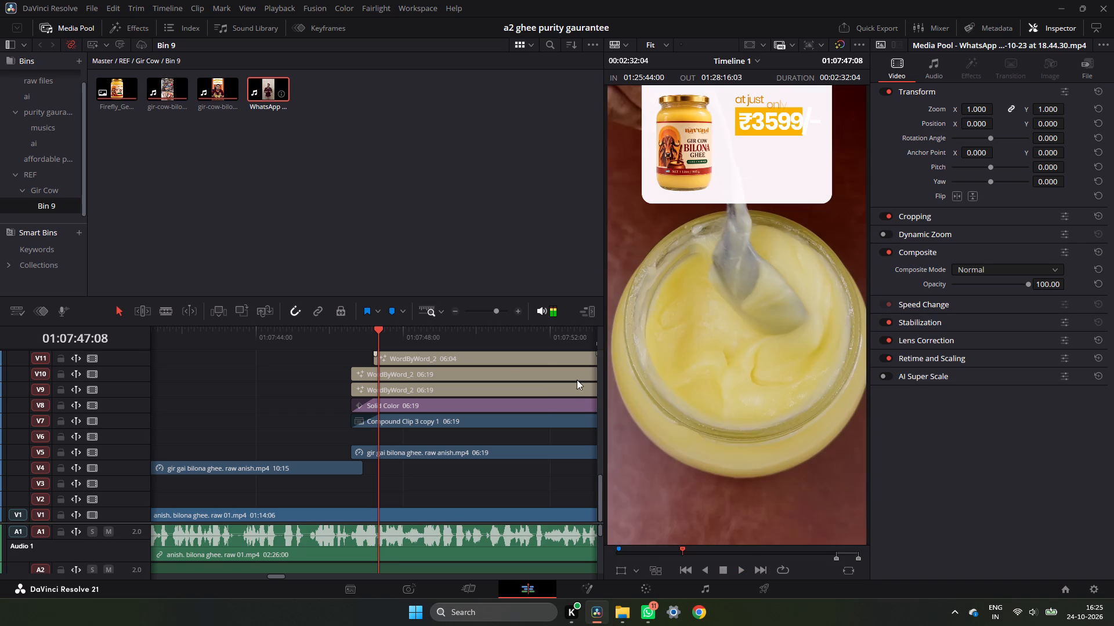
Replay the box-packing shot leading into the price card and park the playhead where the price card clips start.
left_click(343, 332)
left_click(322, 336)
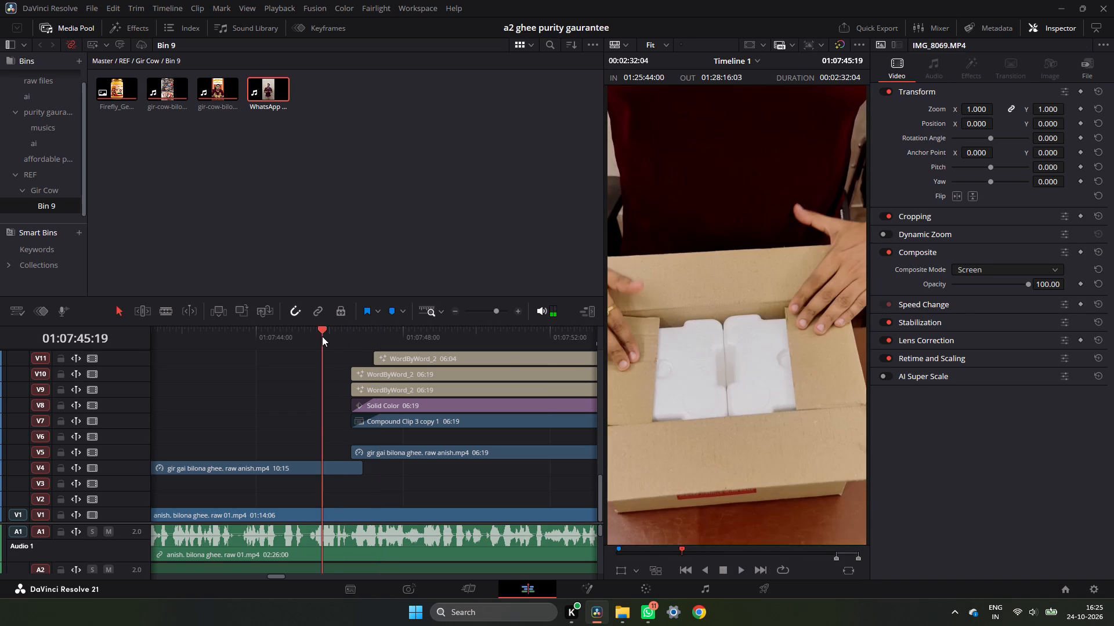
left_click(305, 340)
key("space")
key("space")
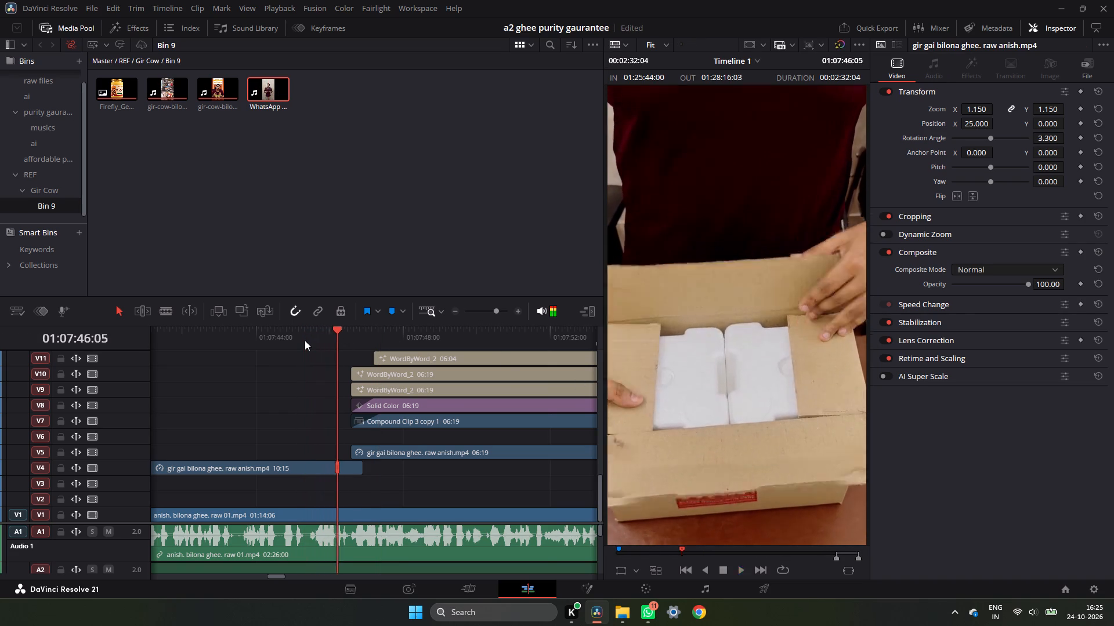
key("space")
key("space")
left_click_drag(355, 330, 350, 331)
left_click(348, 332)
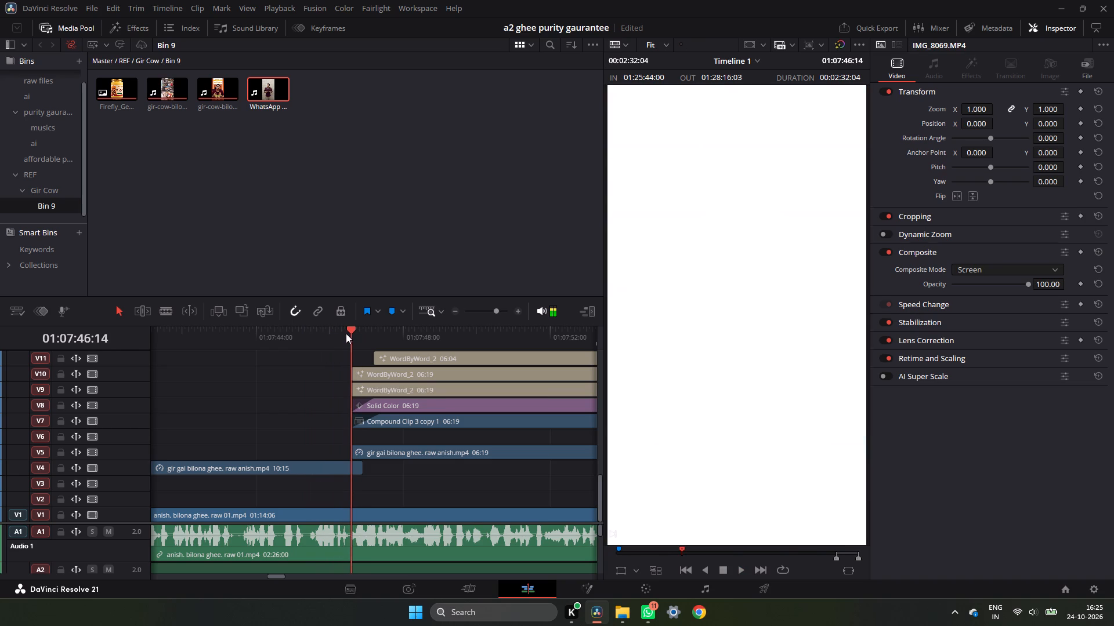
Split the voiceover clip on A1 at 01:07:46:14, where the price-offer overlay clips begin.
double_click(520, 312)
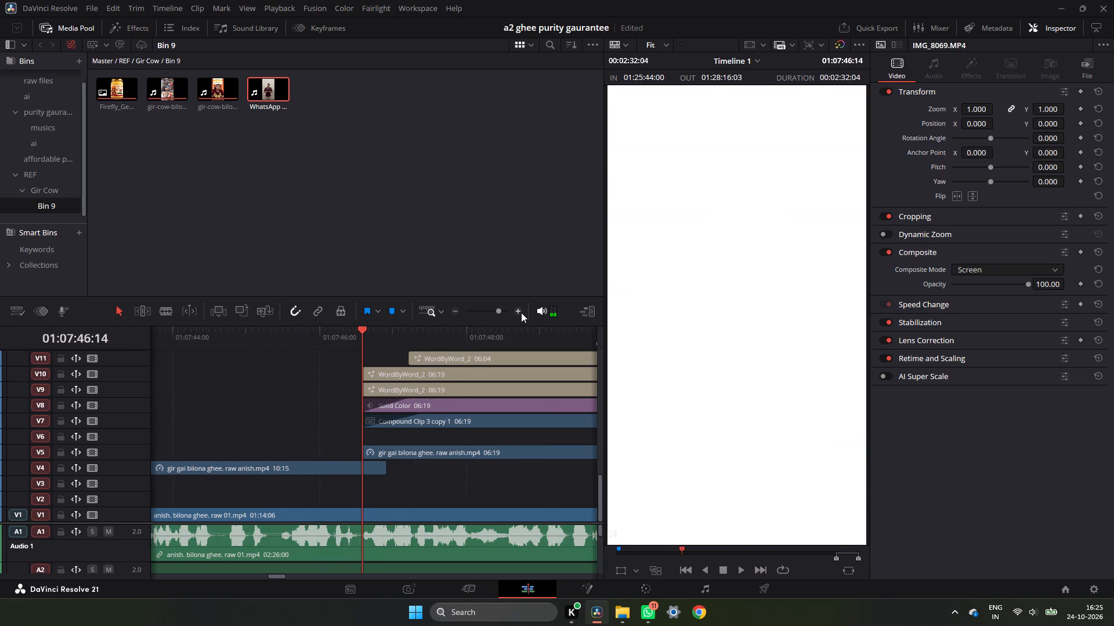
left_click_drag(371, 343, 358, 343)
key("space")
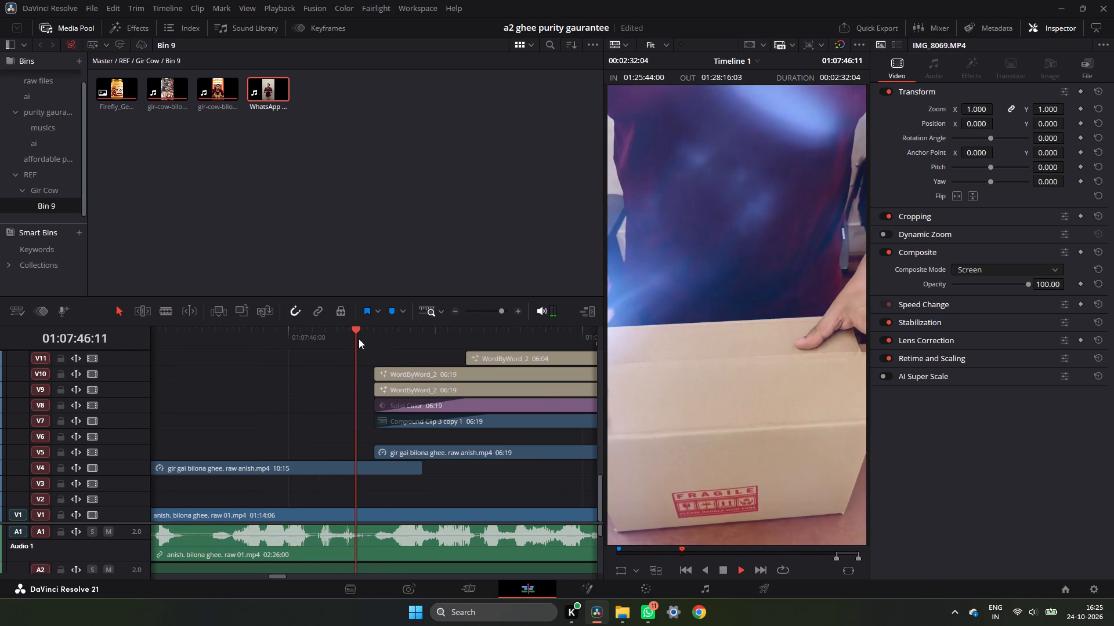
key("space")
left_click(371, 332)
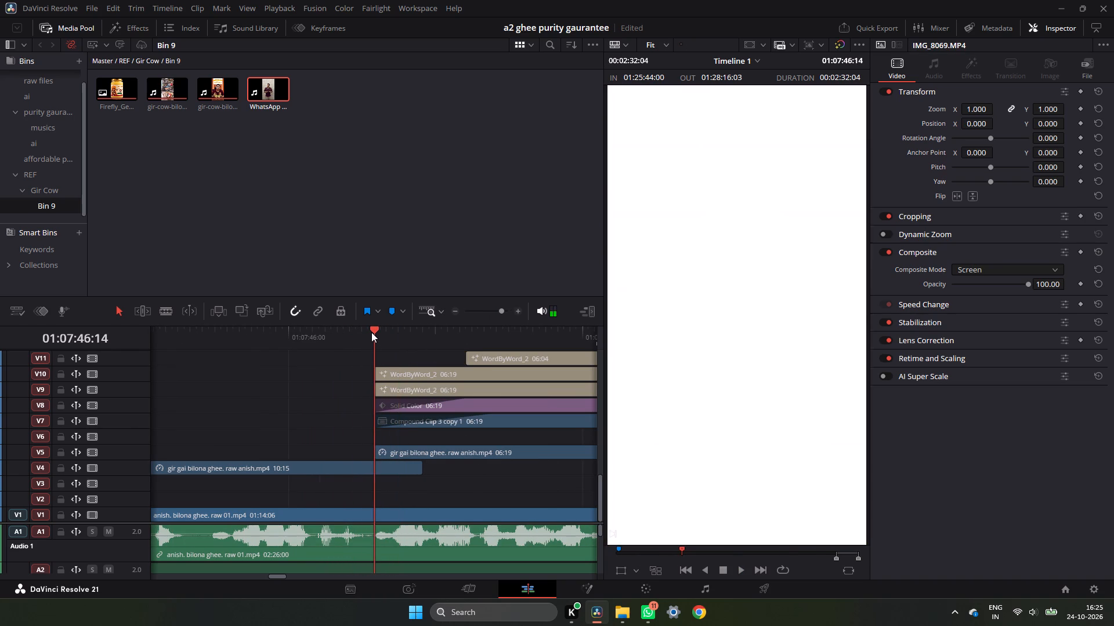
key("space")
key("space")
left_click(371, 332)
left_click(417, 536, "ctrl")
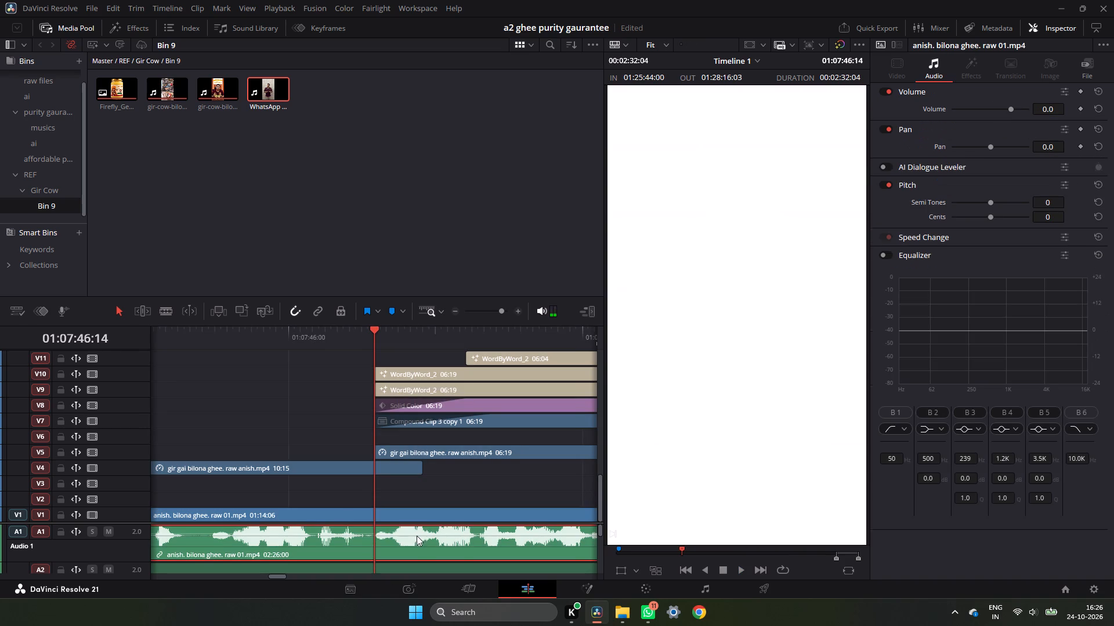
key("ctrl+b")
Play back the price-offer section through the end of its overlay clips to check where its voiceover line stops.
key("space")
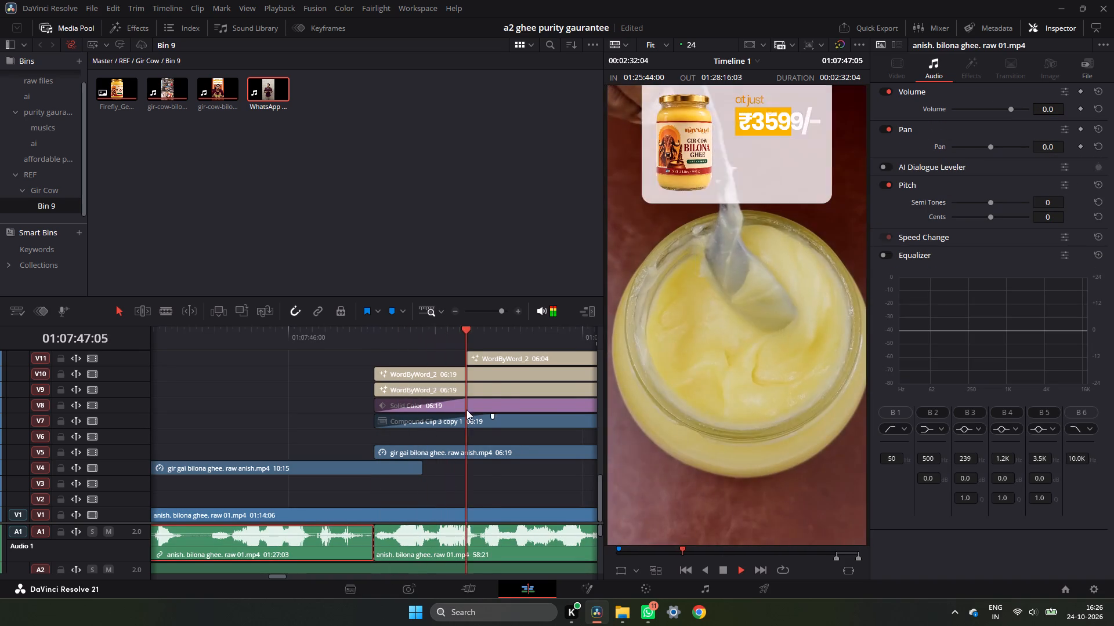
key("space")
double_click(453, 307)
key("space")
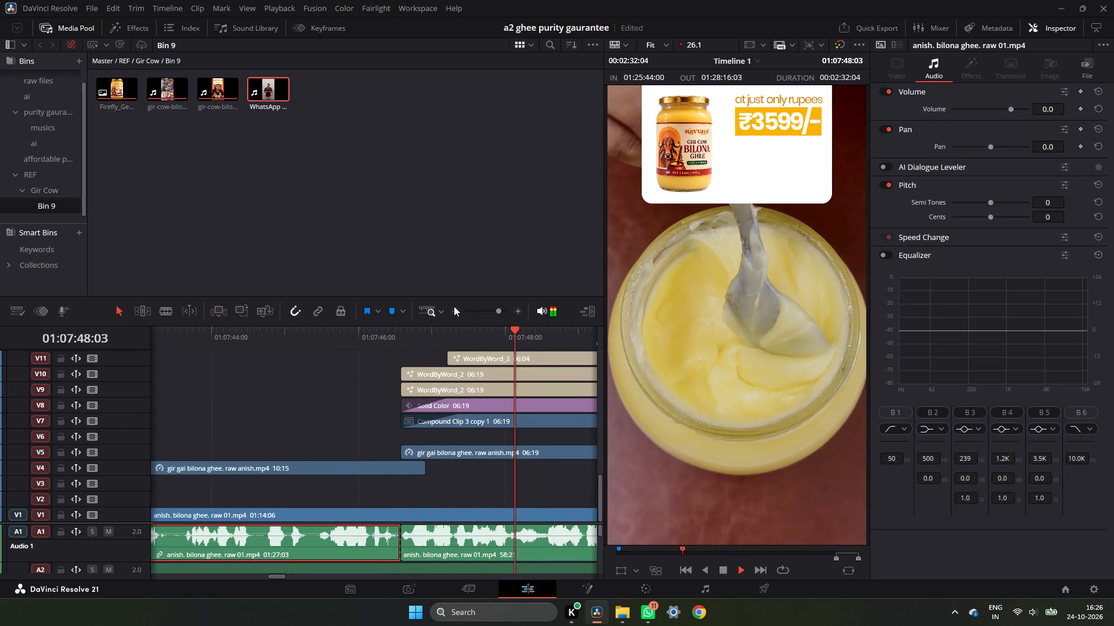
left_click(454, 306)
left_click(454, 314)
left_click(454, 314)
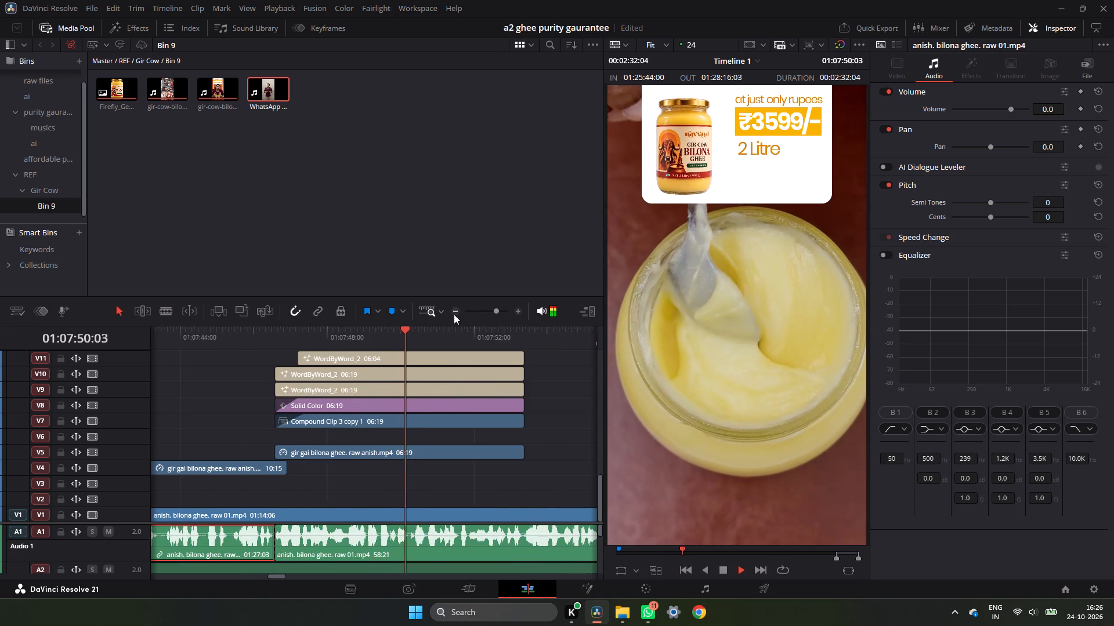
key("space")
key("space")
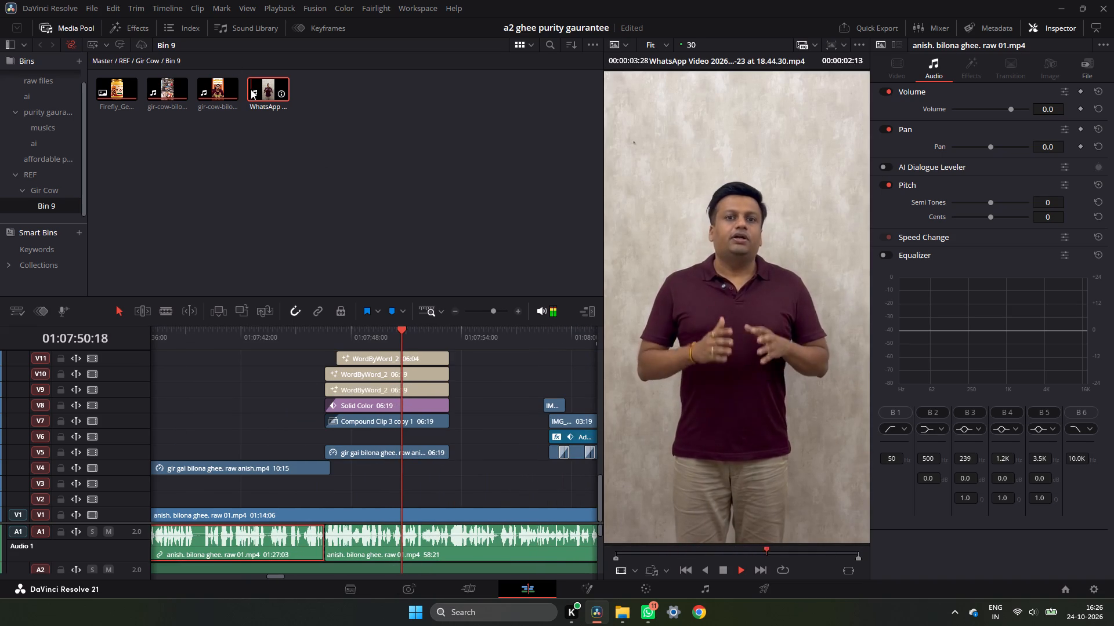
key("space")
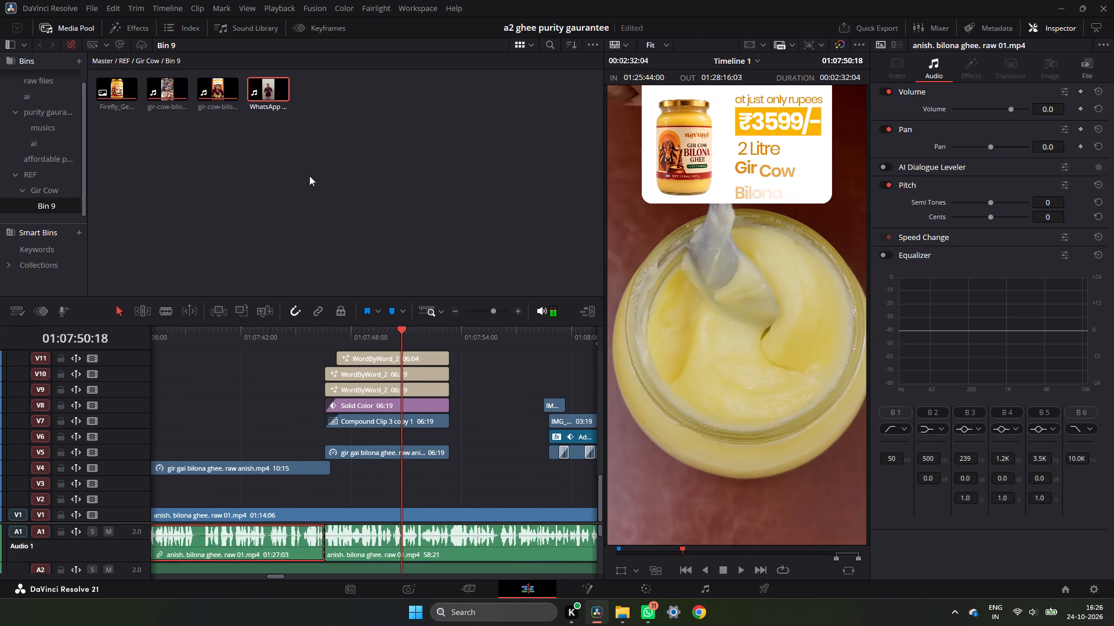
left_click(442, 329)
key("space")
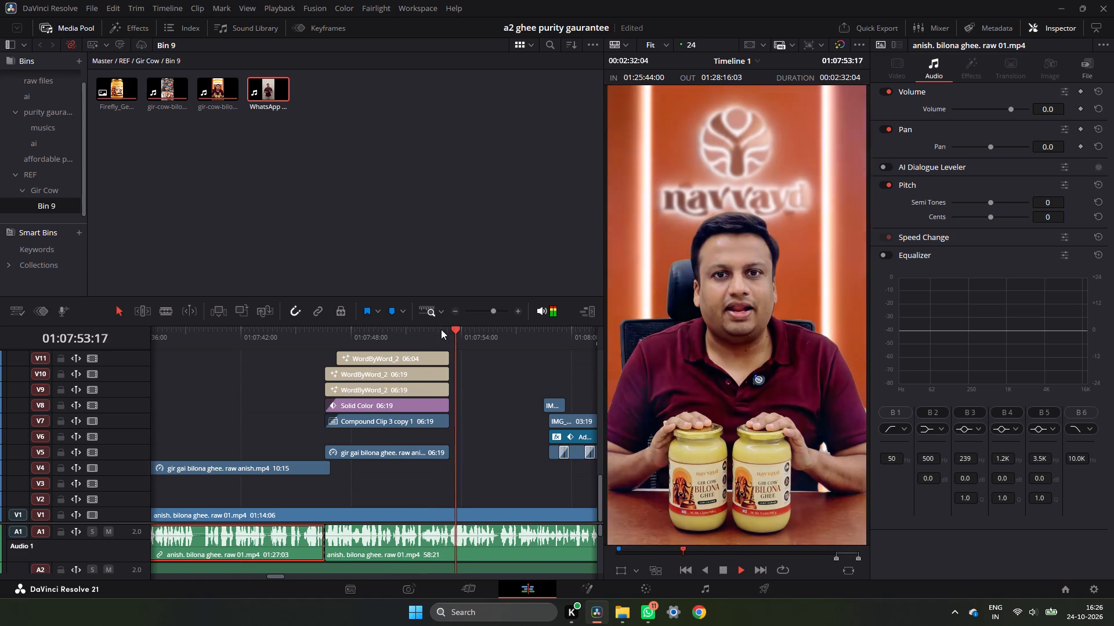
key("space")
left_click(447, 330)
key("space")
key("space")
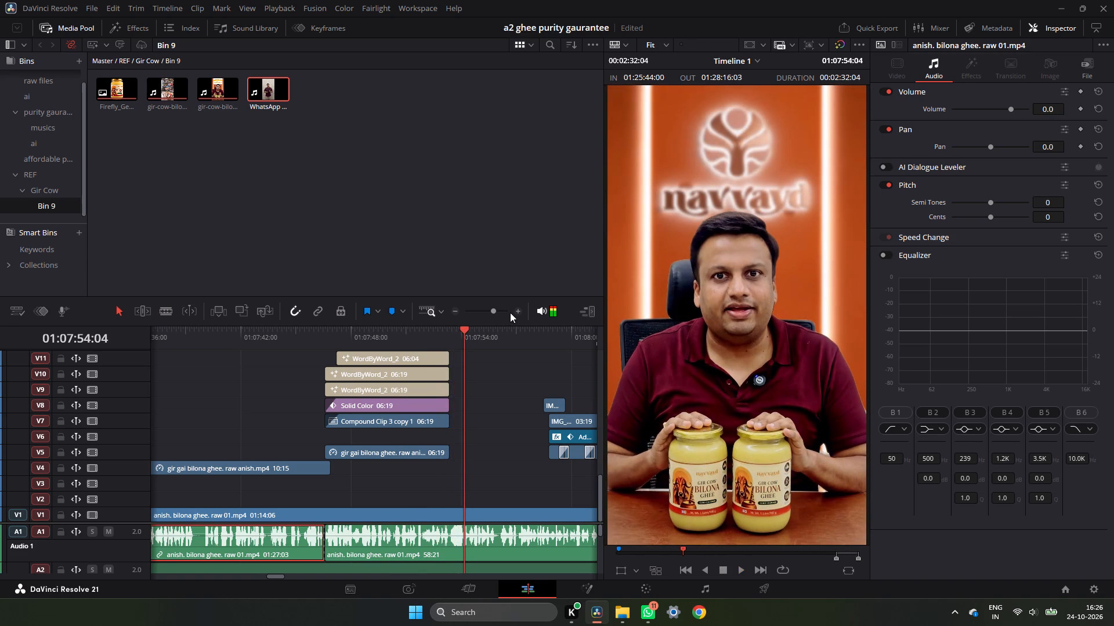
Split the A1 voiceover at 01:07:53:09, where the price overlays end, and delete the section between the two cuts.
double_click(515, 311)
left_click_drag(338, 339, 328, 339)
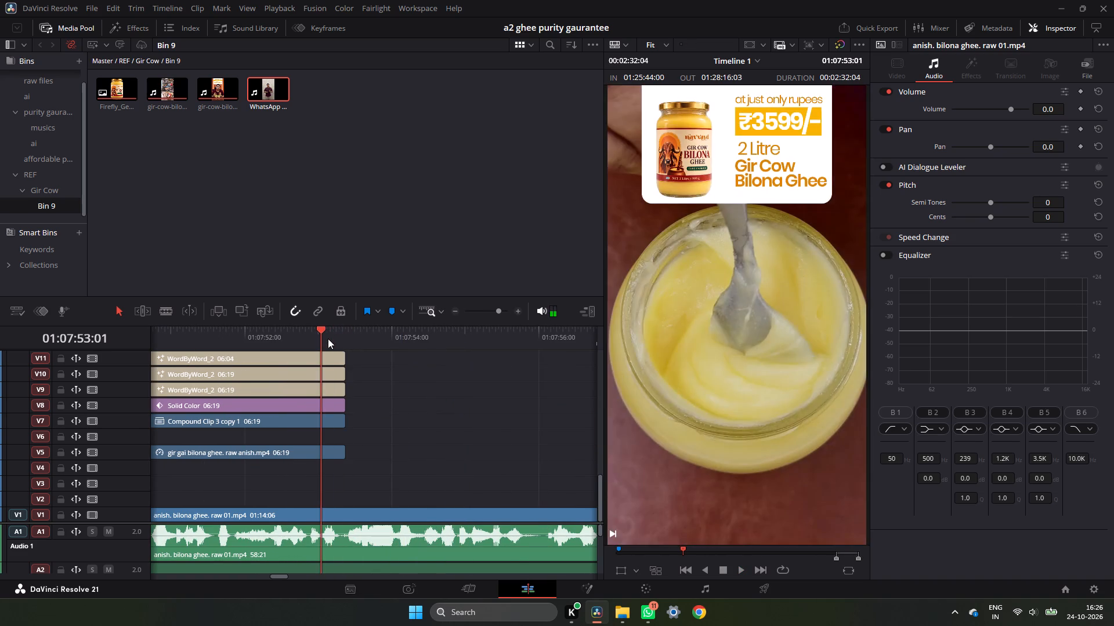
key("space")
key("space")
key("space")
key("space")
left_click(330, 337)
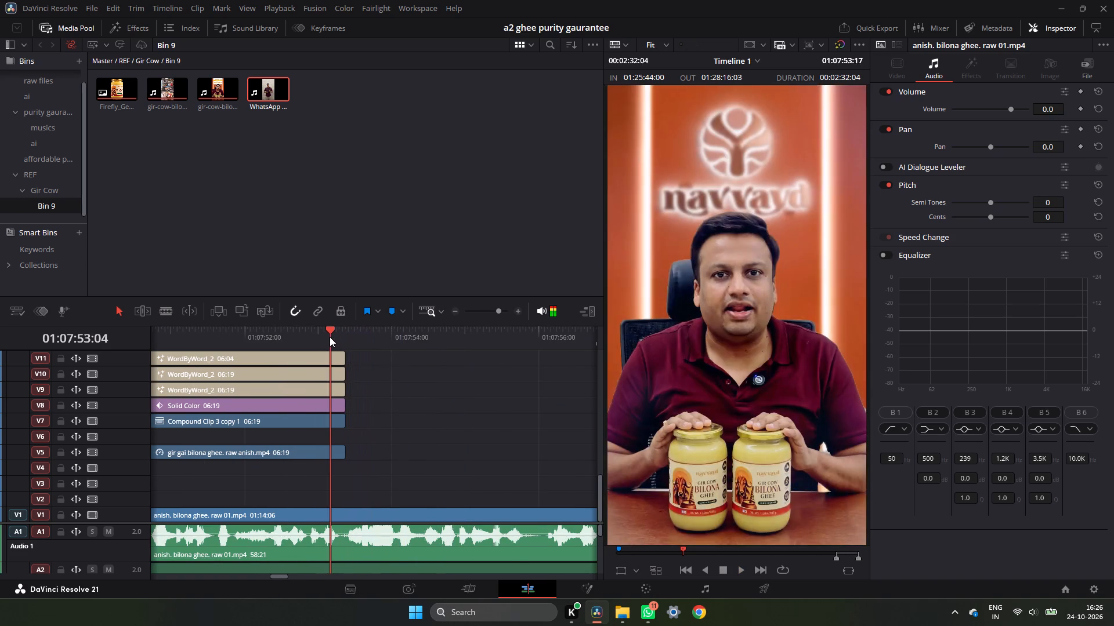
left_click_drag(334, 336, 346, 339)
key("space")
left_click(346, 339)
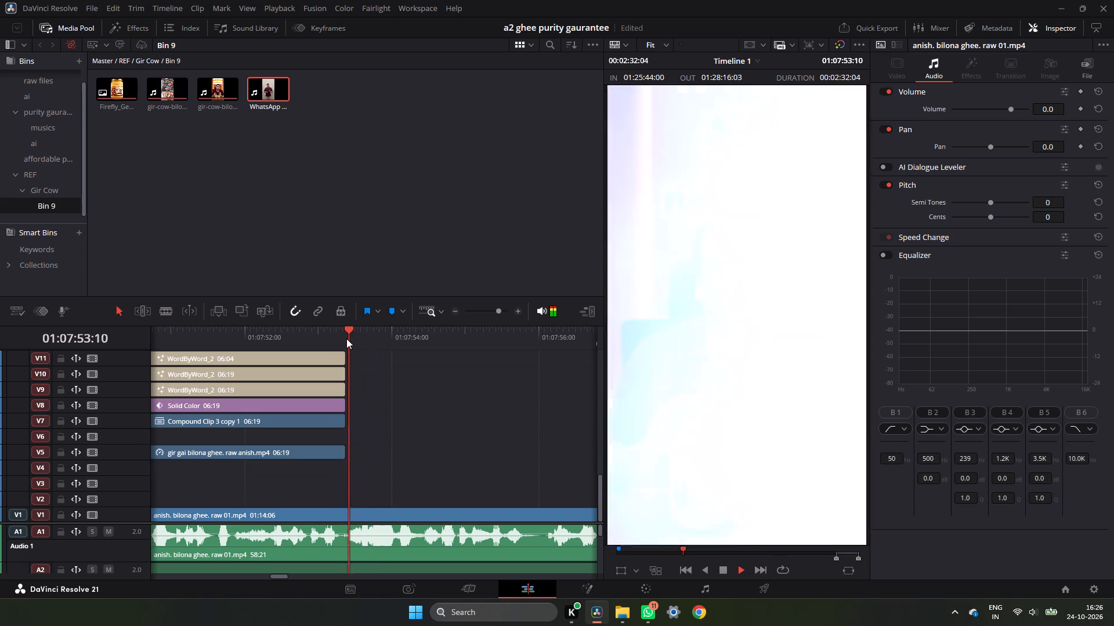
key("space")
left_click(346, 339)
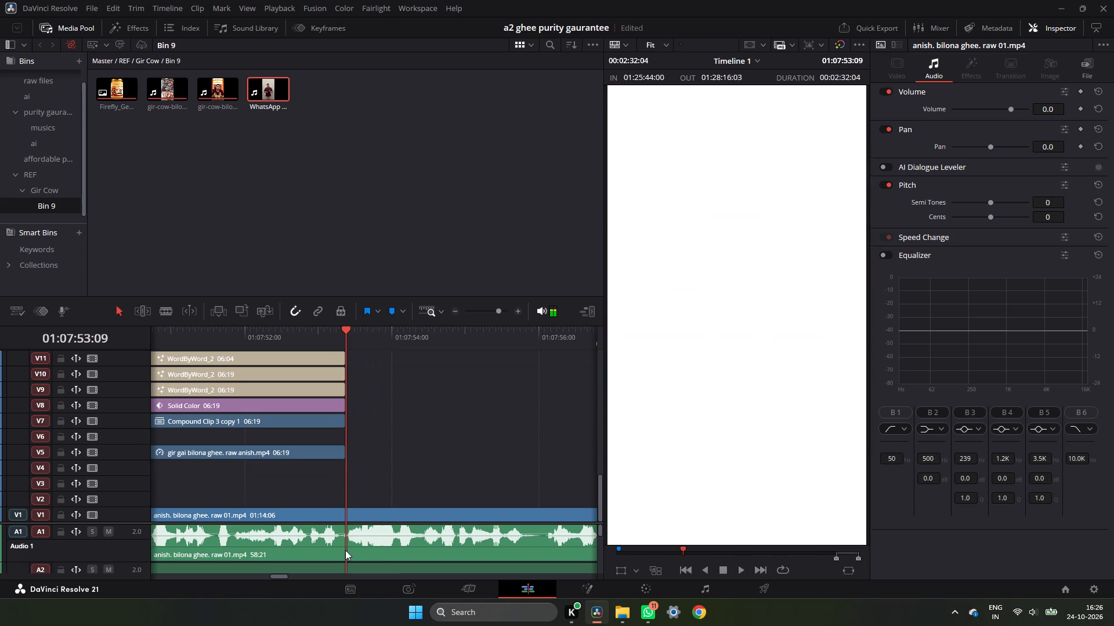
left_click(345, 550)
key("b")
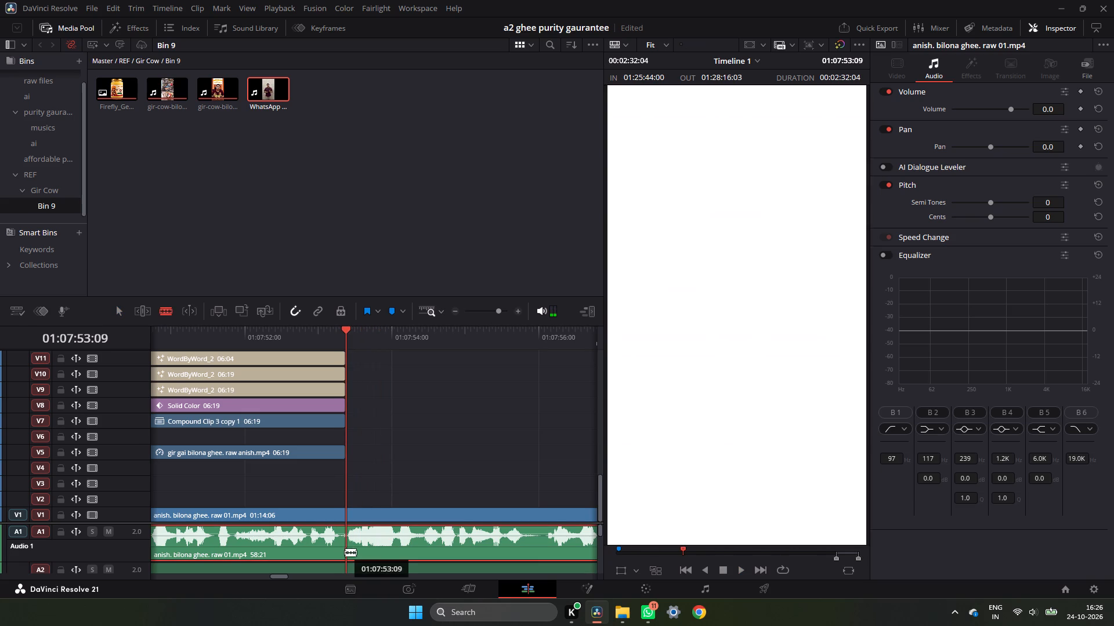
left_click(117, 313)
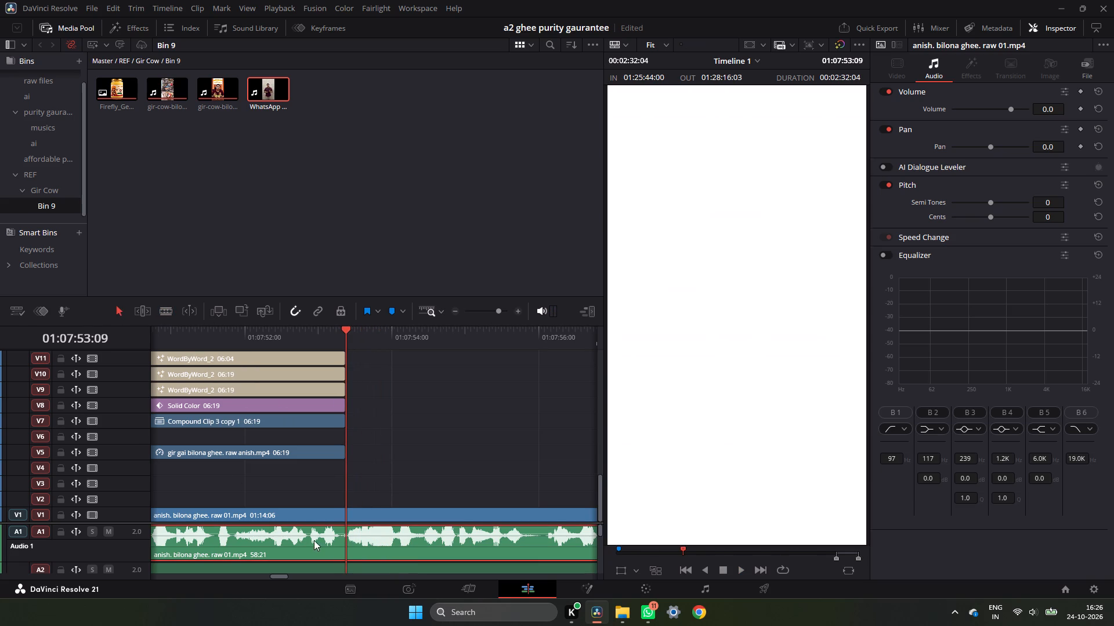
left_click(357, 544)
key("ctrl+b")
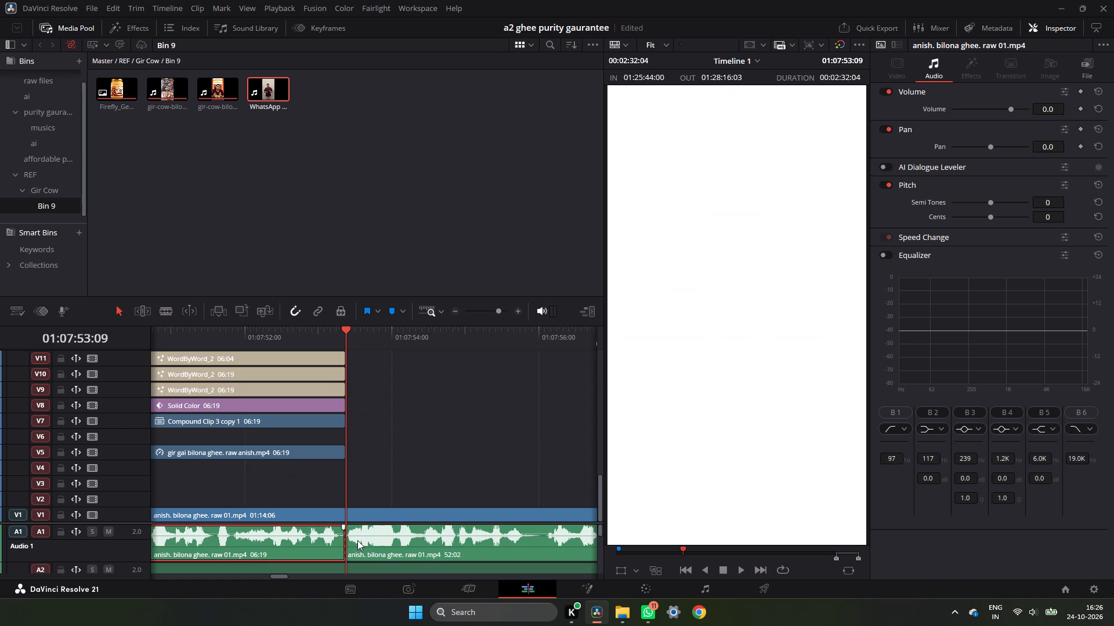
key("BackSpace")
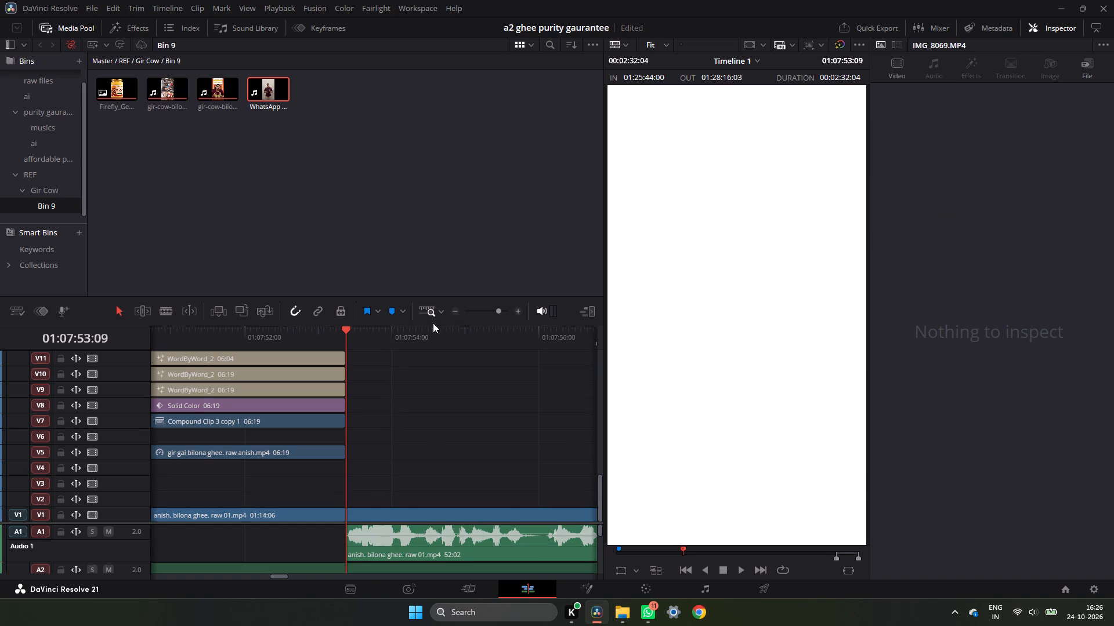
Place the WhatsApp video from Bin 9 on V2 and A2 in the empty timeline area after all existing clips.
triple_click(451, 311)
left_click(451, 311)
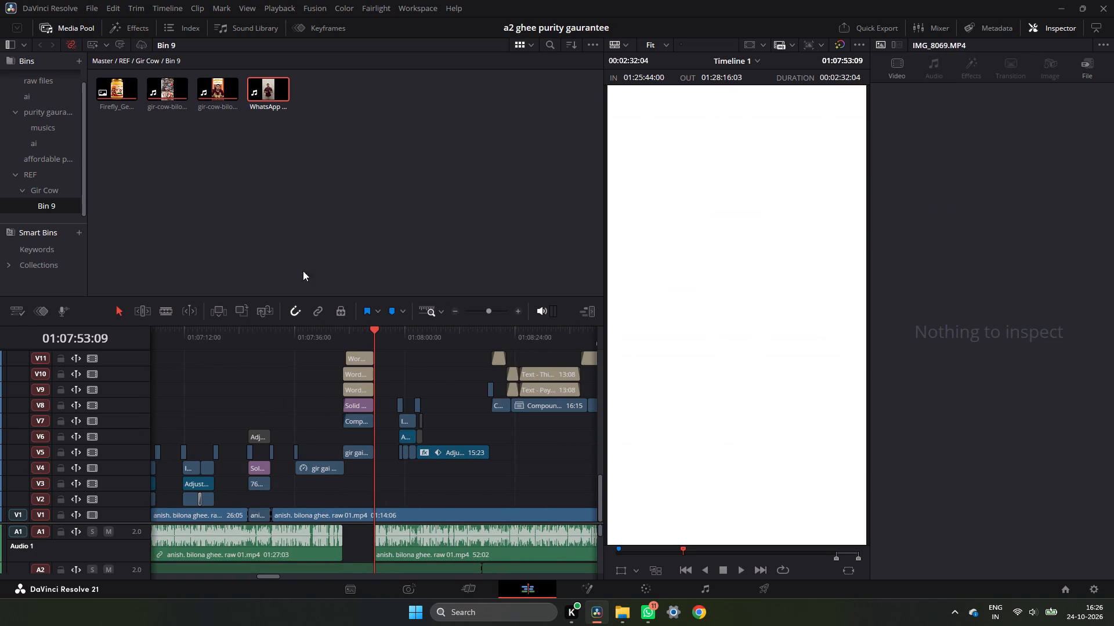
triple_click(451, 311)
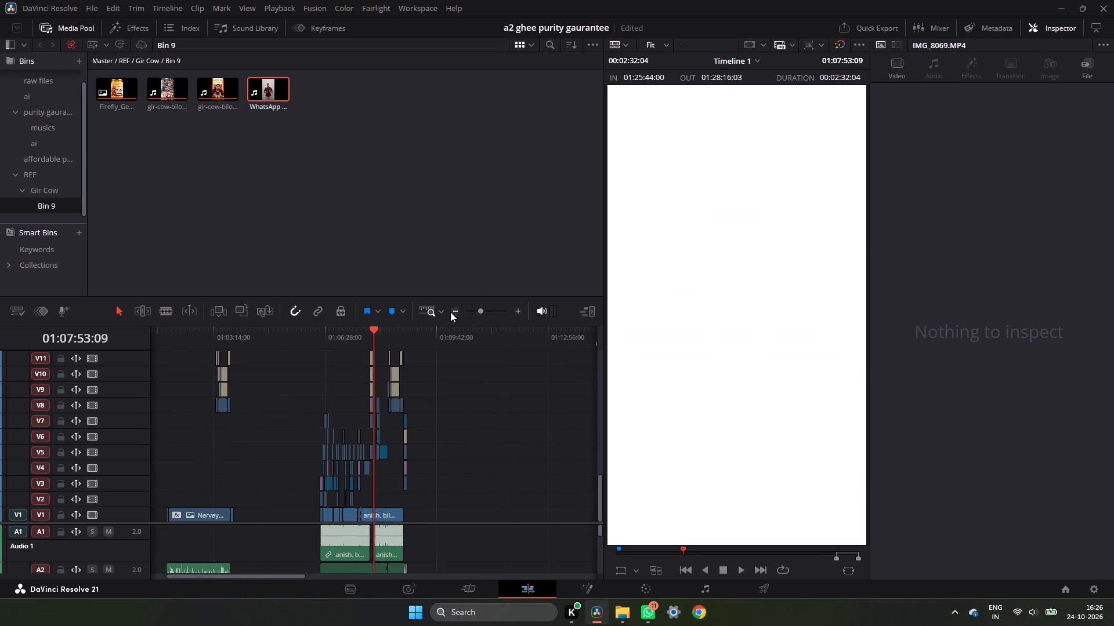
left_click_drag(267, 94, 465, 505)
Move only the WhatsApp clip's audio to A1, into the voiceover gap under the price overlays, starting at about 01:07:49.
scroll(467, 497, "down", 4)
left_click_drag(465, 572, 442, 547)
double_click(520, 310)
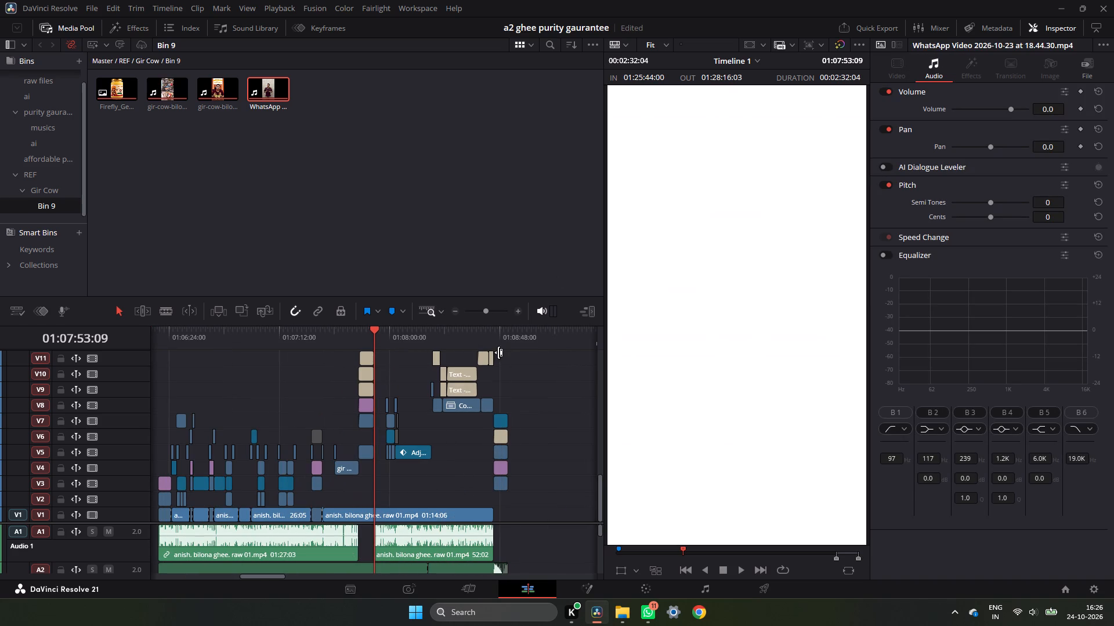
scroll(504, 455, "down", 4)
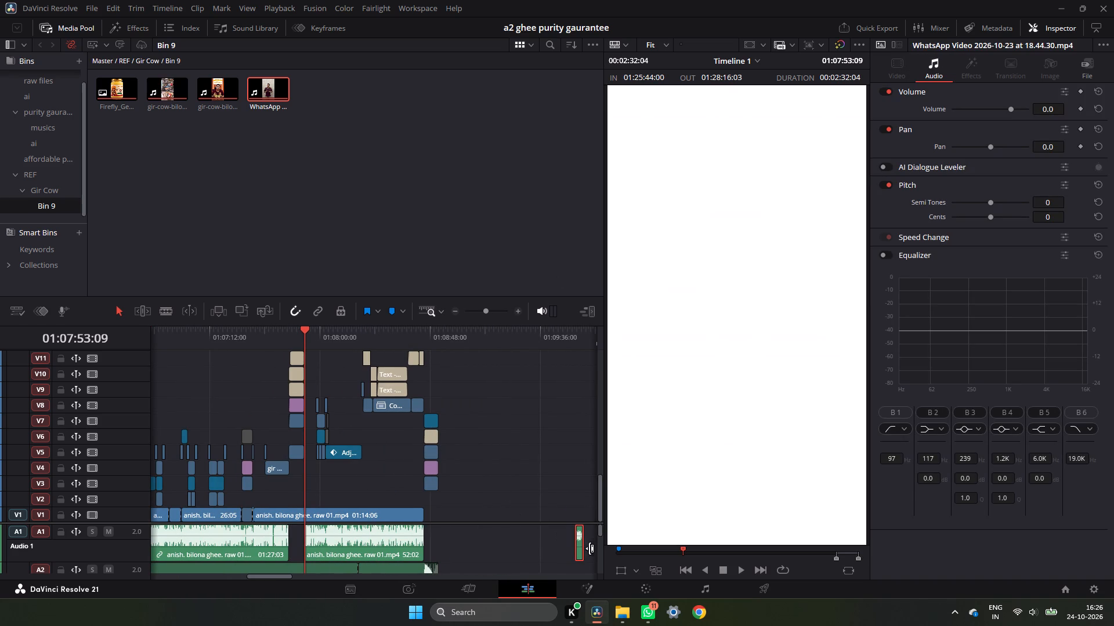
left_click_drag(580, 548, 295, 551)
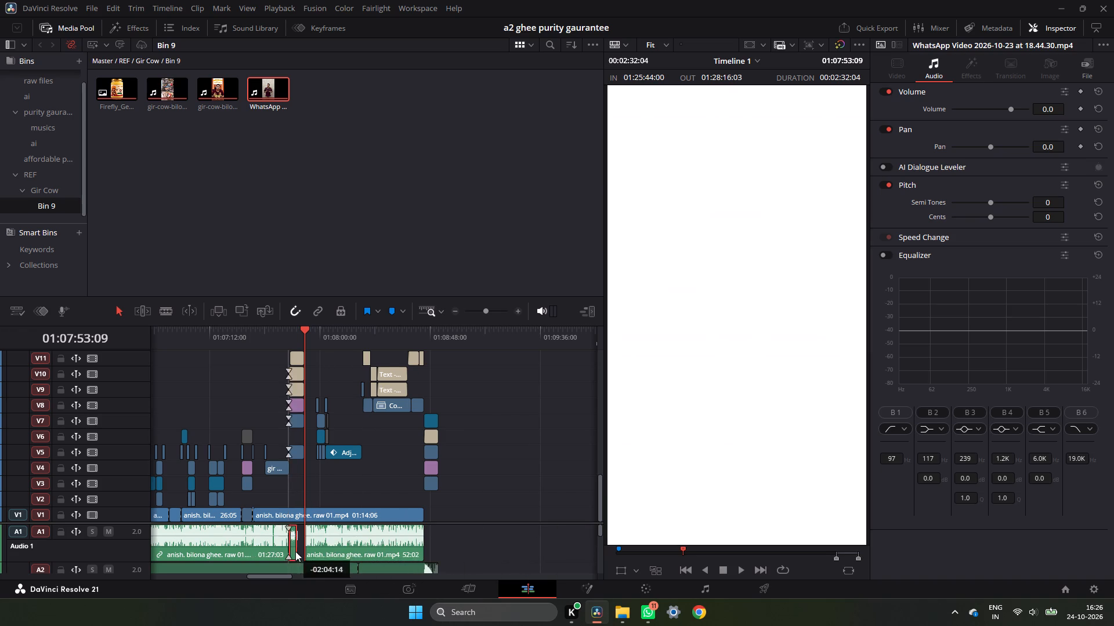
left_click_drag(295, 551, 299, 549)
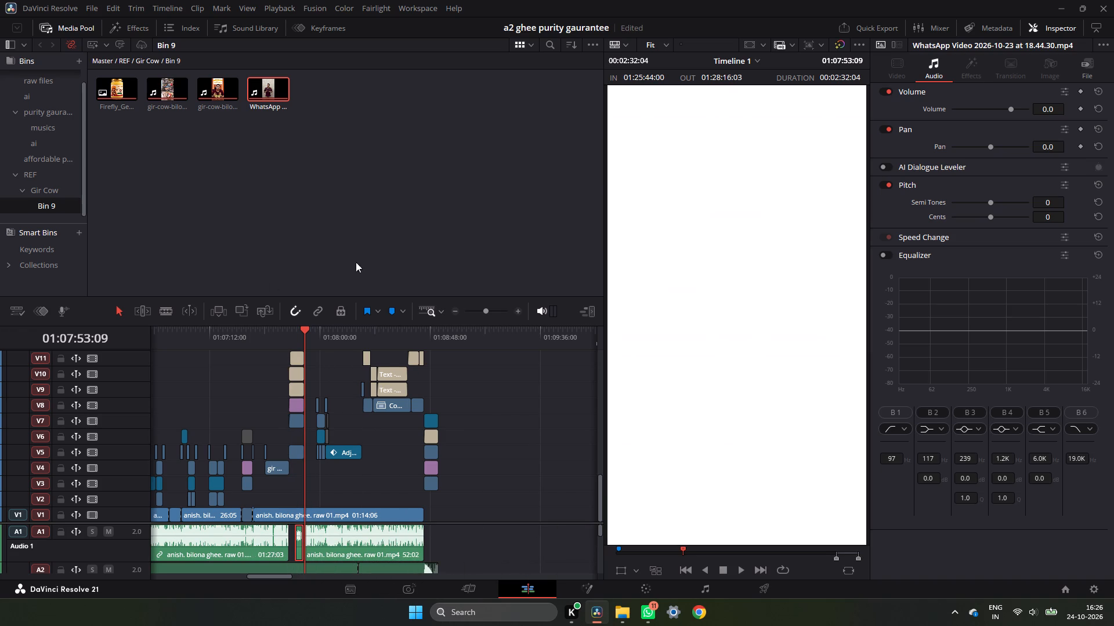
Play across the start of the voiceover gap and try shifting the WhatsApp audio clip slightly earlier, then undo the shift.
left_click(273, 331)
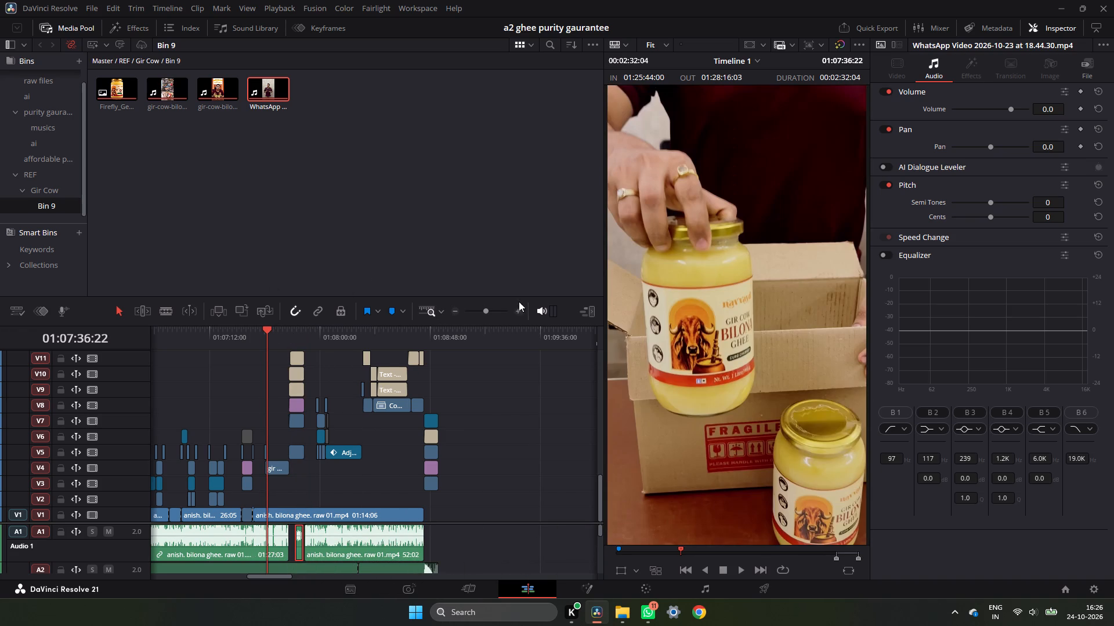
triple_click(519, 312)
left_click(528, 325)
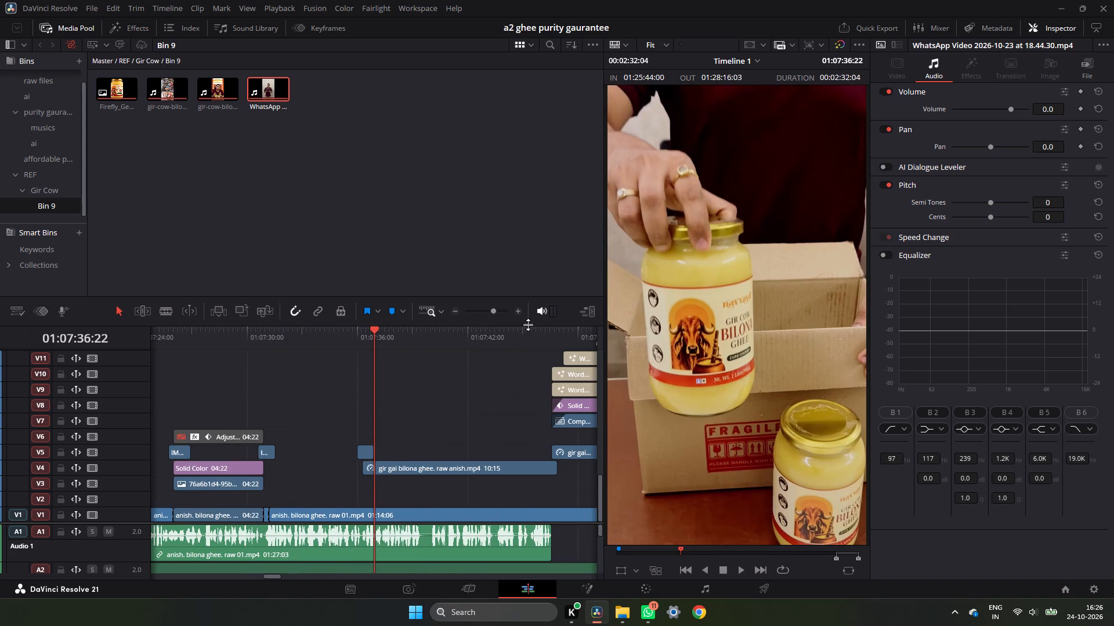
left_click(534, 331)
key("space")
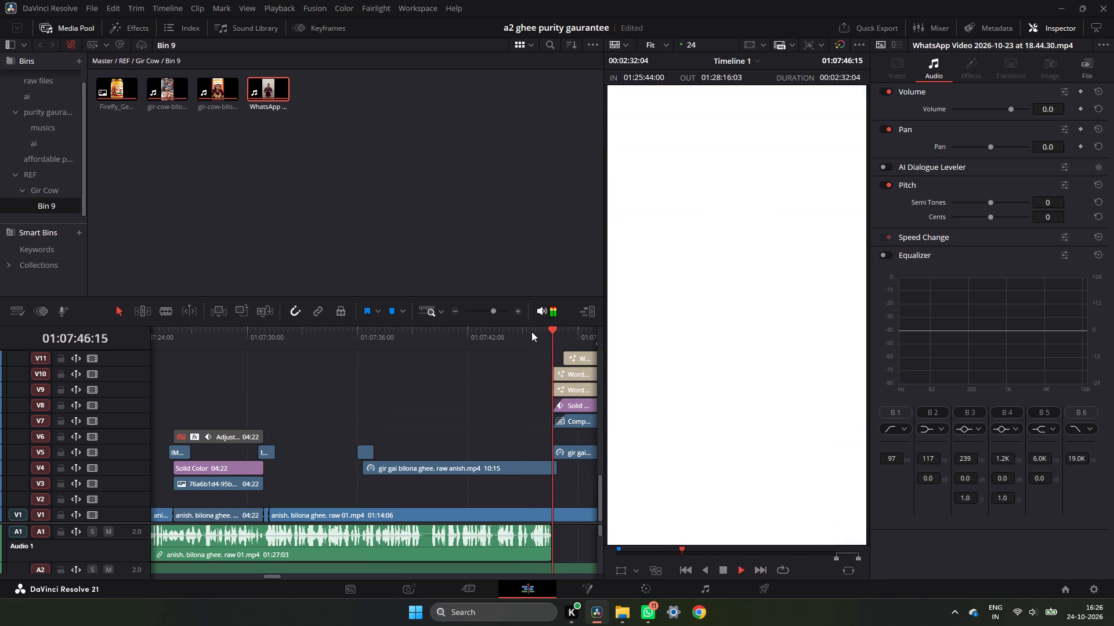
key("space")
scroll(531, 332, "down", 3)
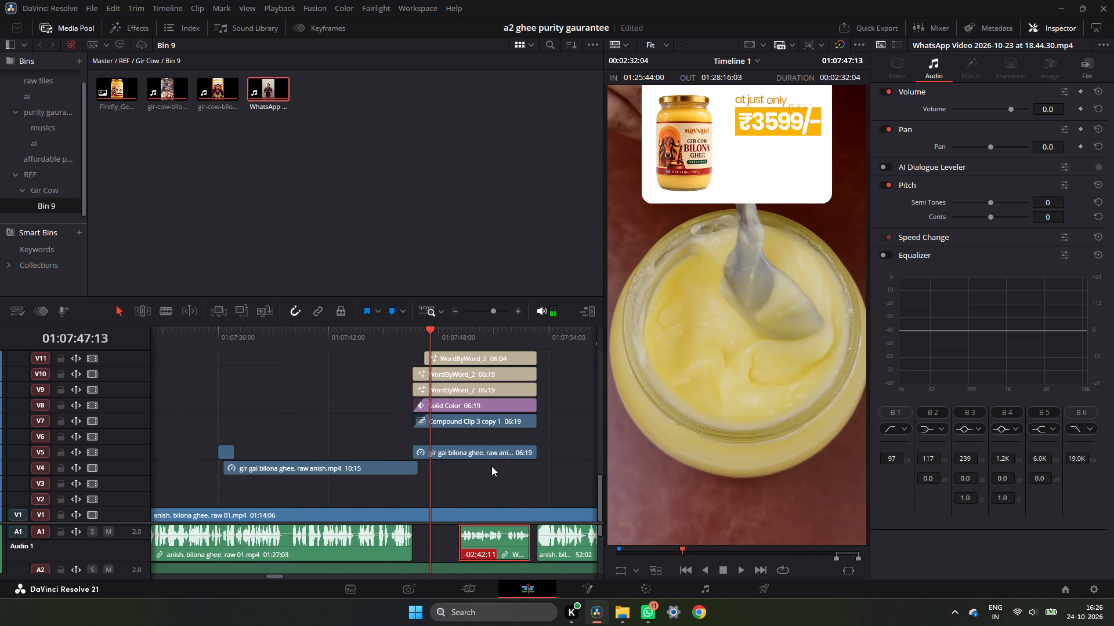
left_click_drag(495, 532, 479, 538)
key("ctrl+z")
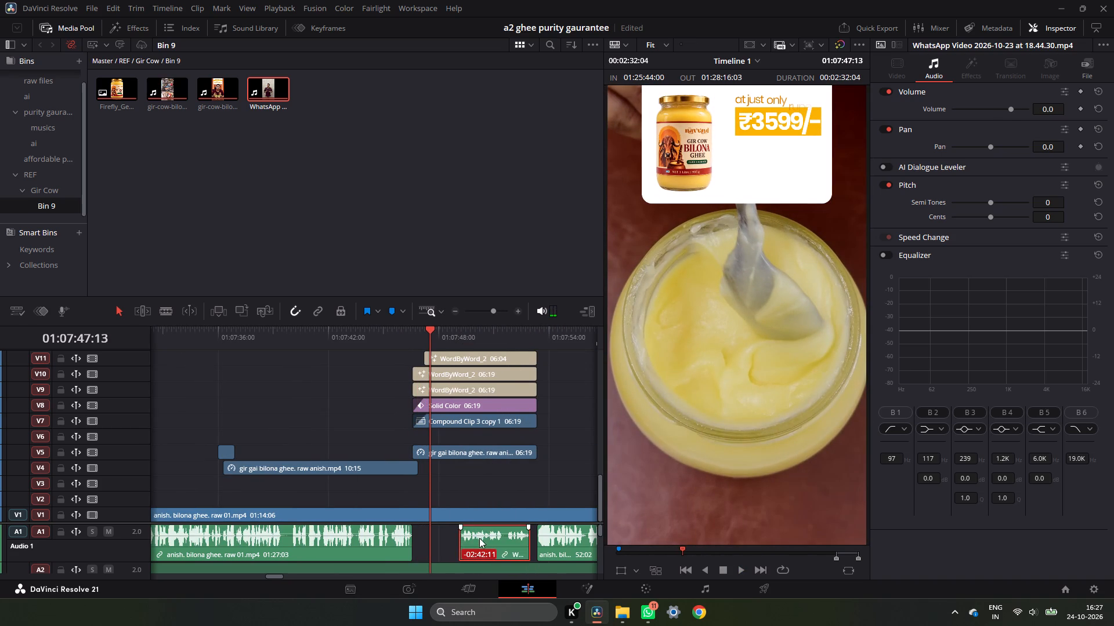
Move the WhatsApp audio clip on A1 earlier to butt against the preceding voiceover section, and play across the join.
left_click(489, 533)
key("ctrl+z")
left_click_drag(489, 529, 452, 536)
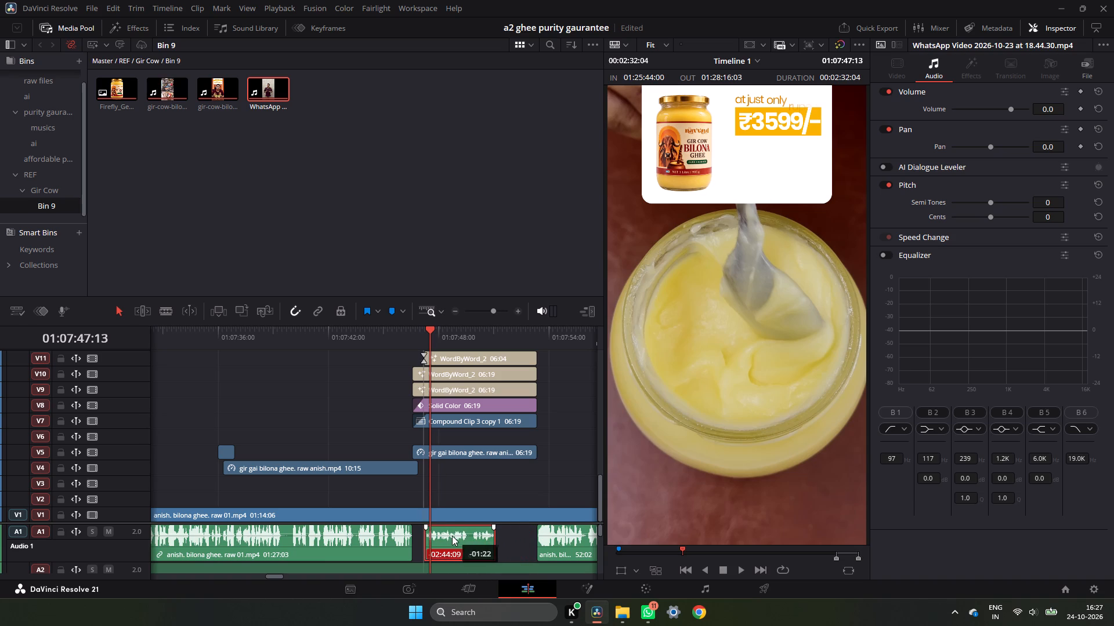
left_click_drag(452, 536, 443, 537)
left_click(402, 339)
key("space")
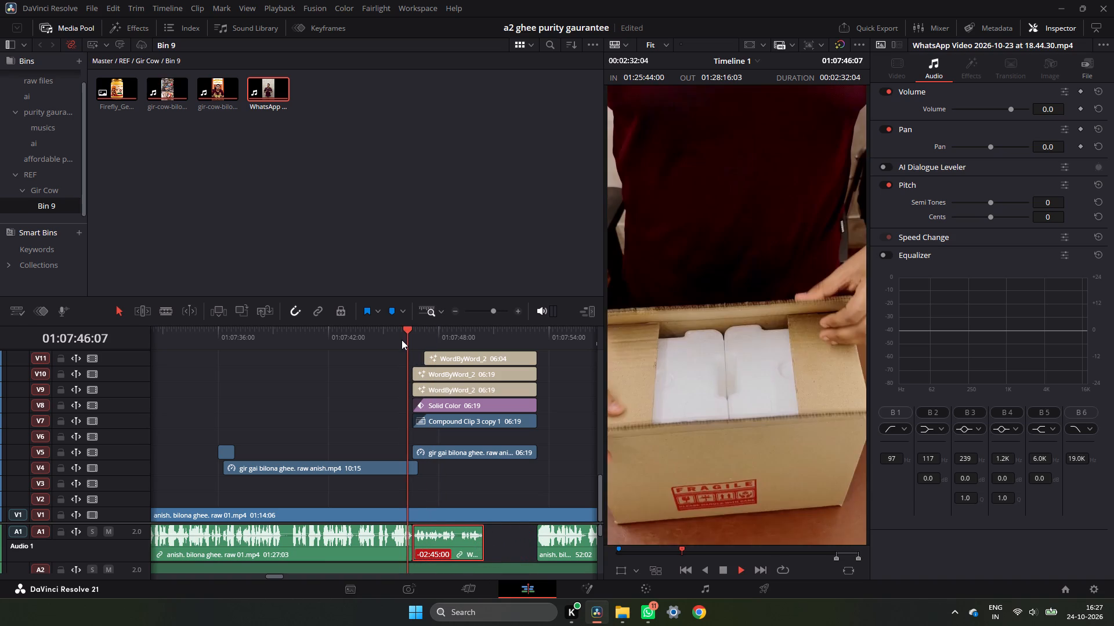
key("space")
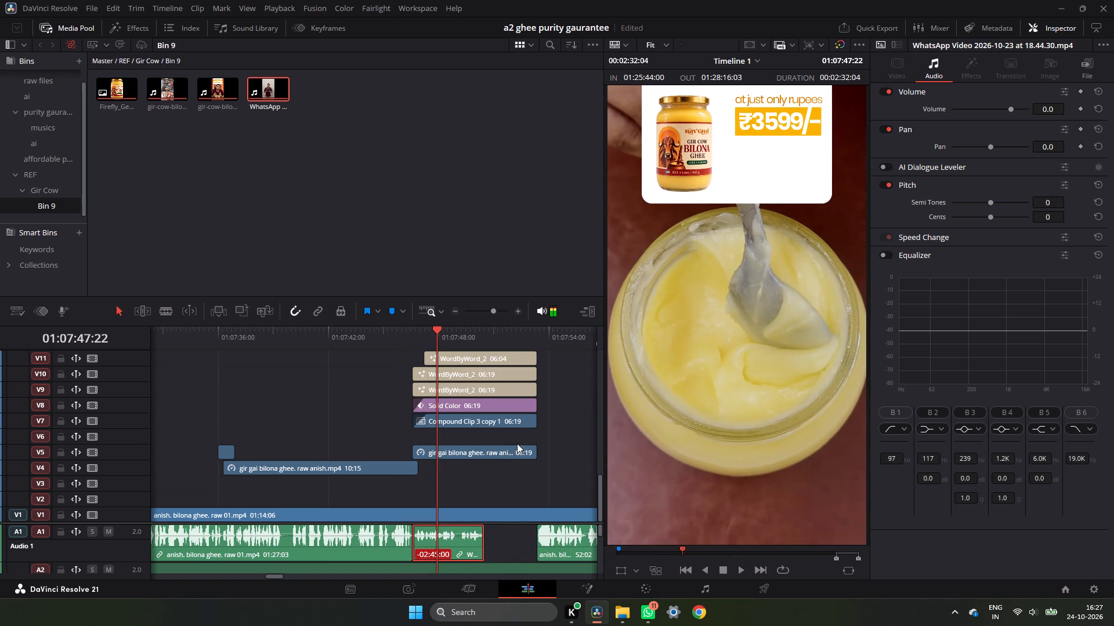
Raise the WhatsApp audio clip's volume to 8.0, checking the level by playback.
left_click_drag(1047, 107, 1066, 111)
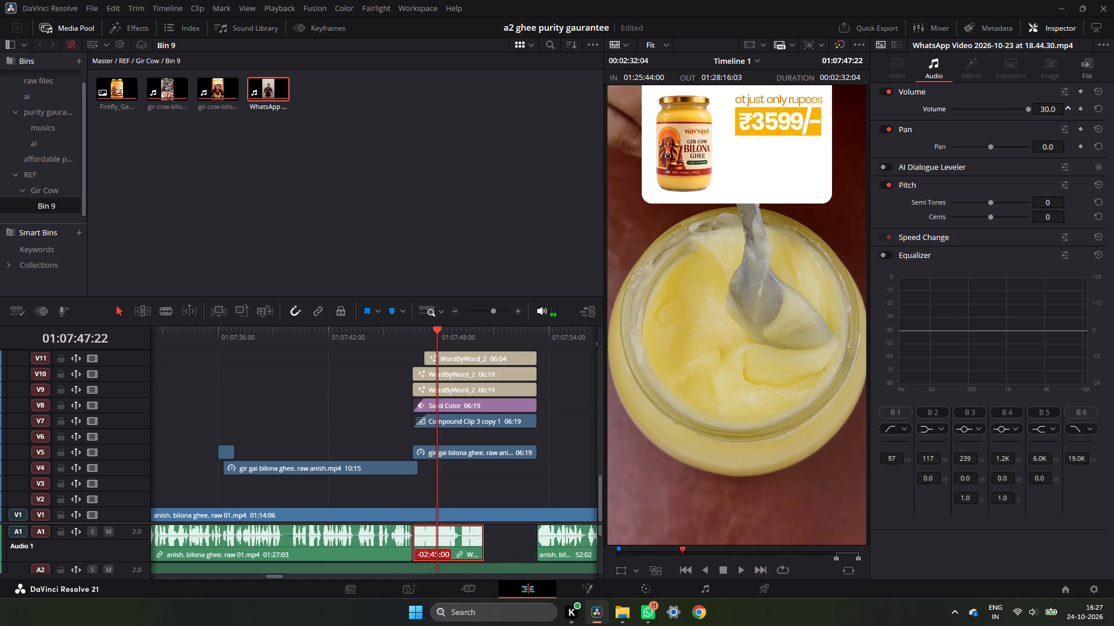
left_click_drag(1066, 111, 1038, 121)
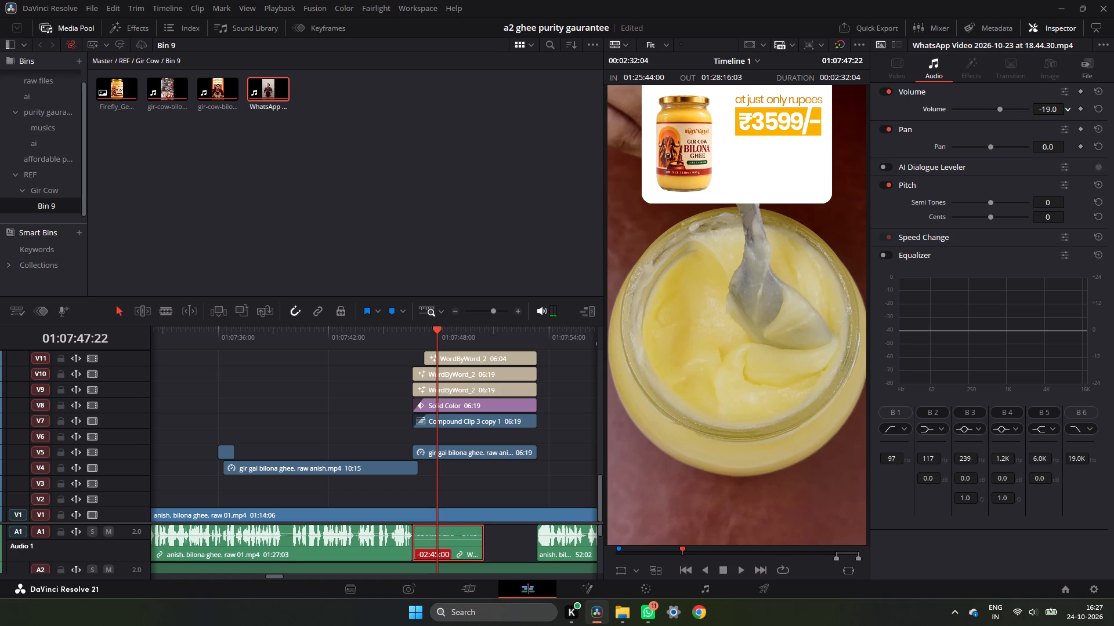
left_click_drag(1038, 121, 1051, 124)
key("space")
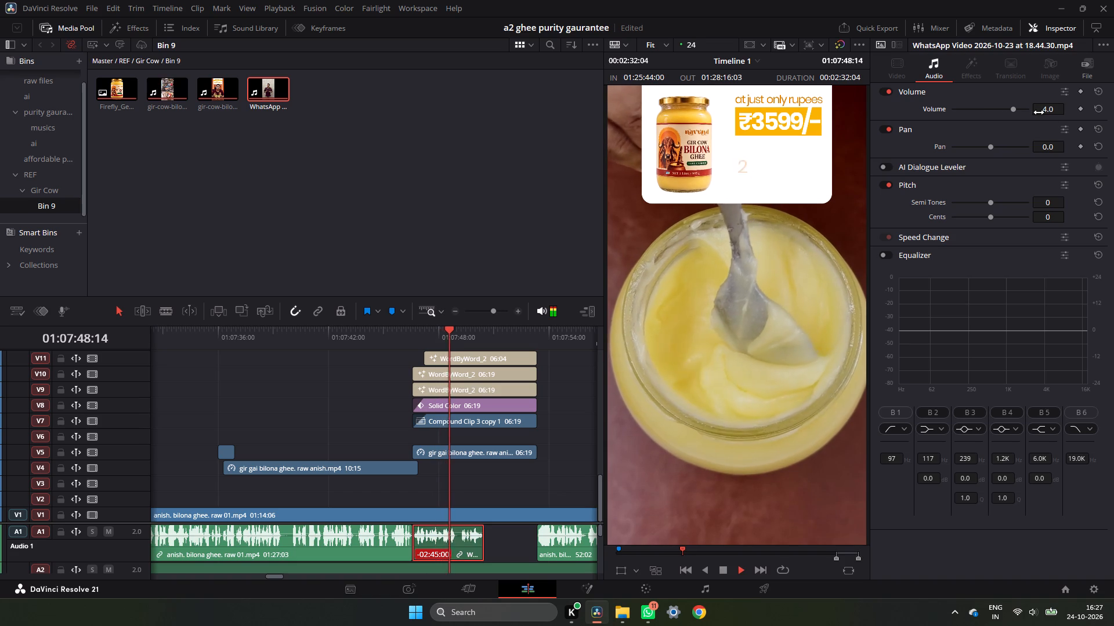
key("space")
left_click(1047, 107)
key("space")
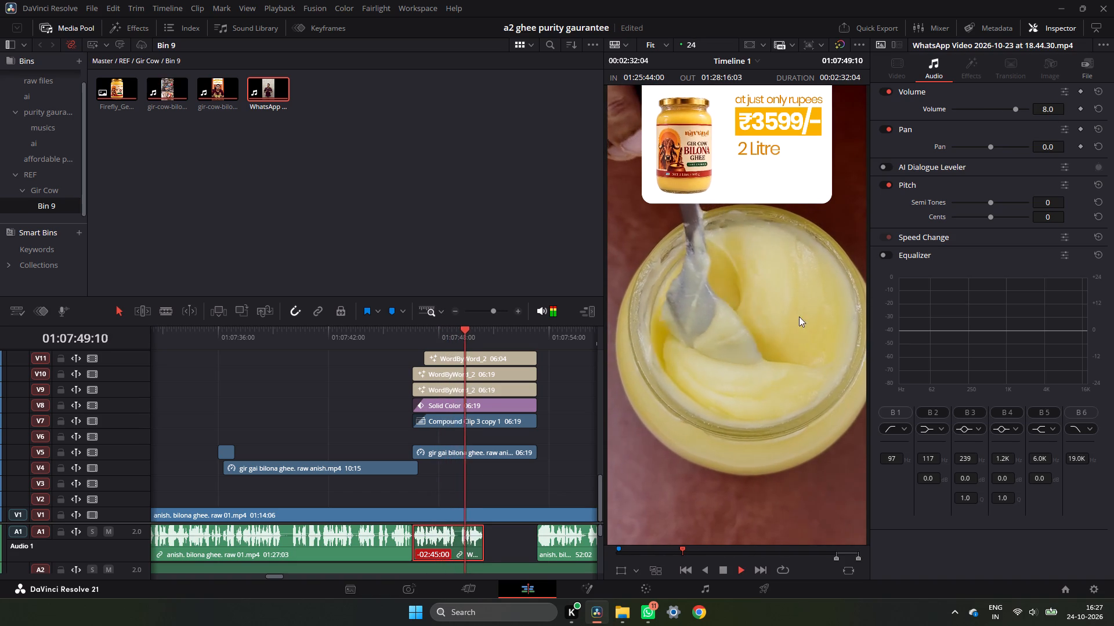
key("space")
Play from just before the join to check the WhatsApp audio's level and its timing against the price overlays.
left_click(405, 339)
key("space")
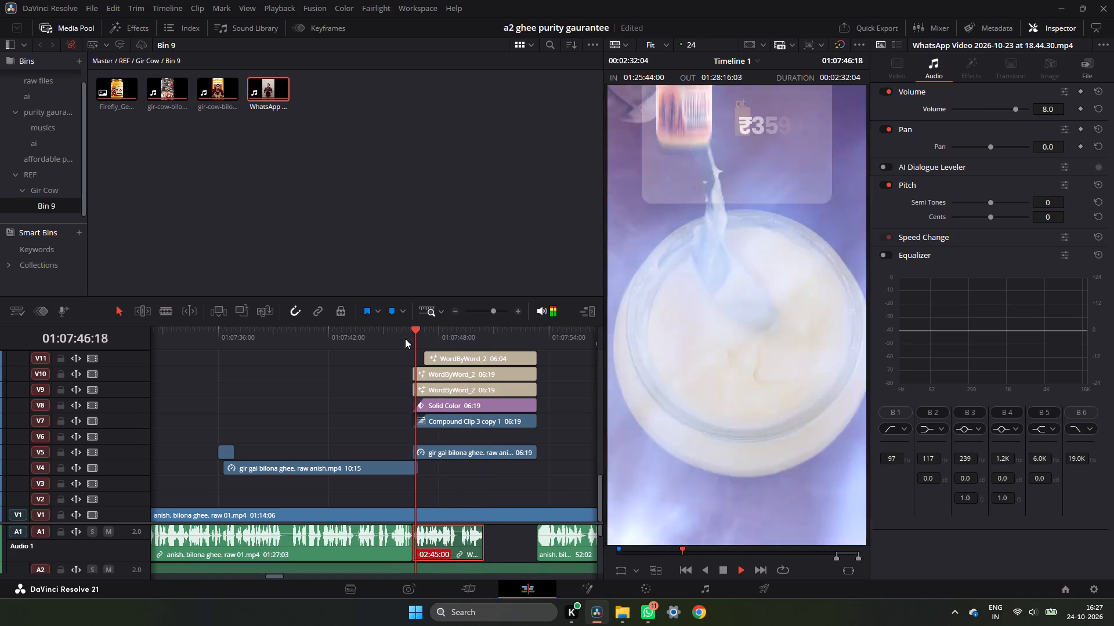
key("space")
scroll(454, 374, "up", 1)
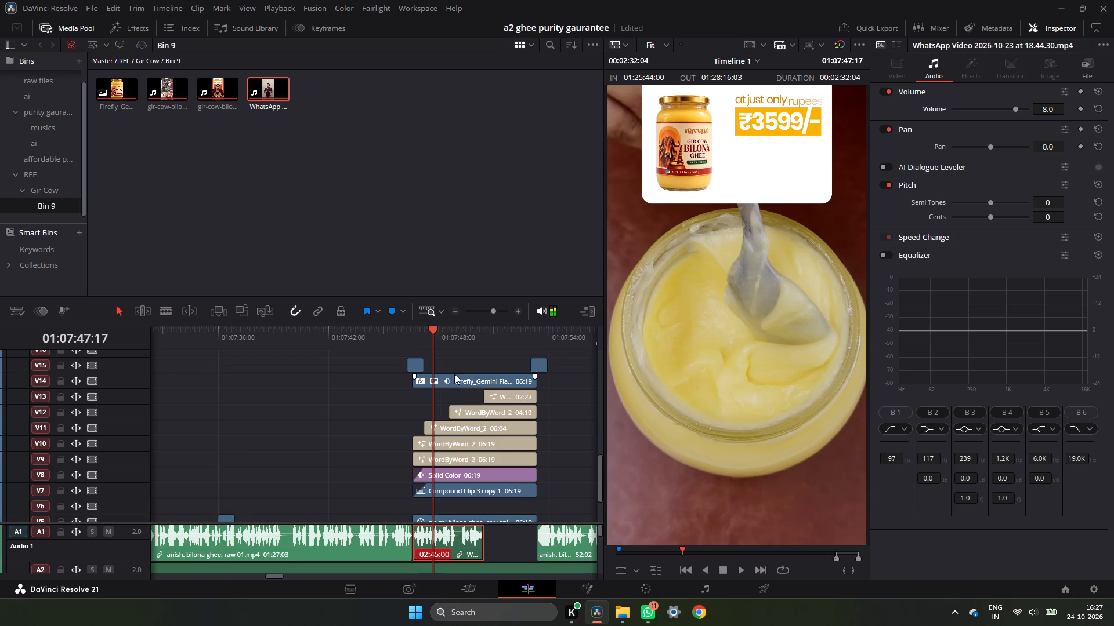
key("space")
key("space")
key("space")
key("space")
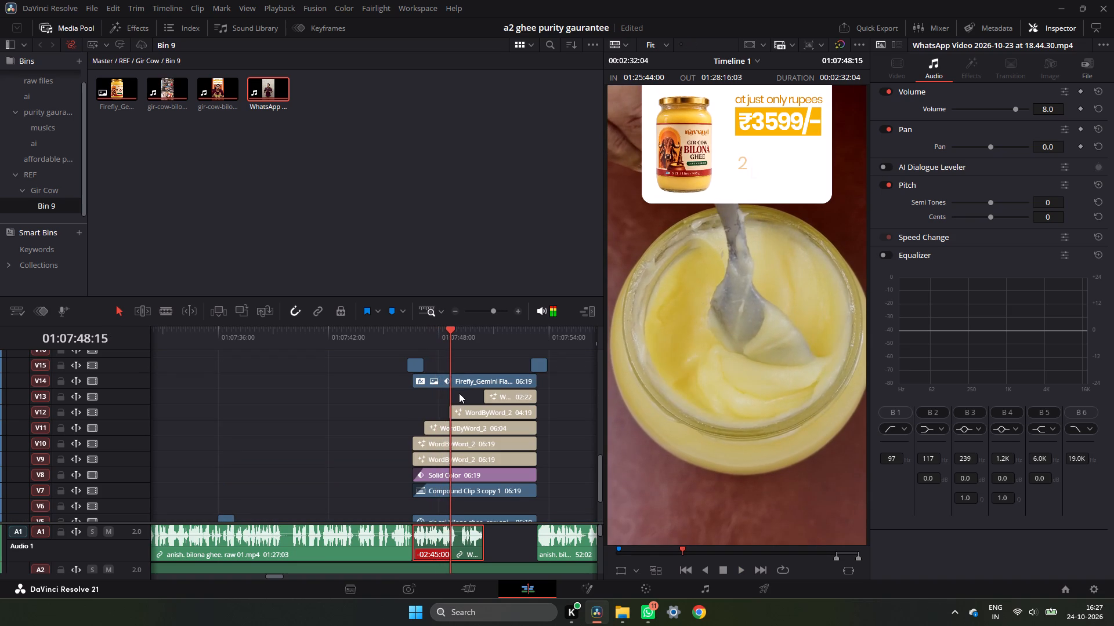
key("space")
key("space")
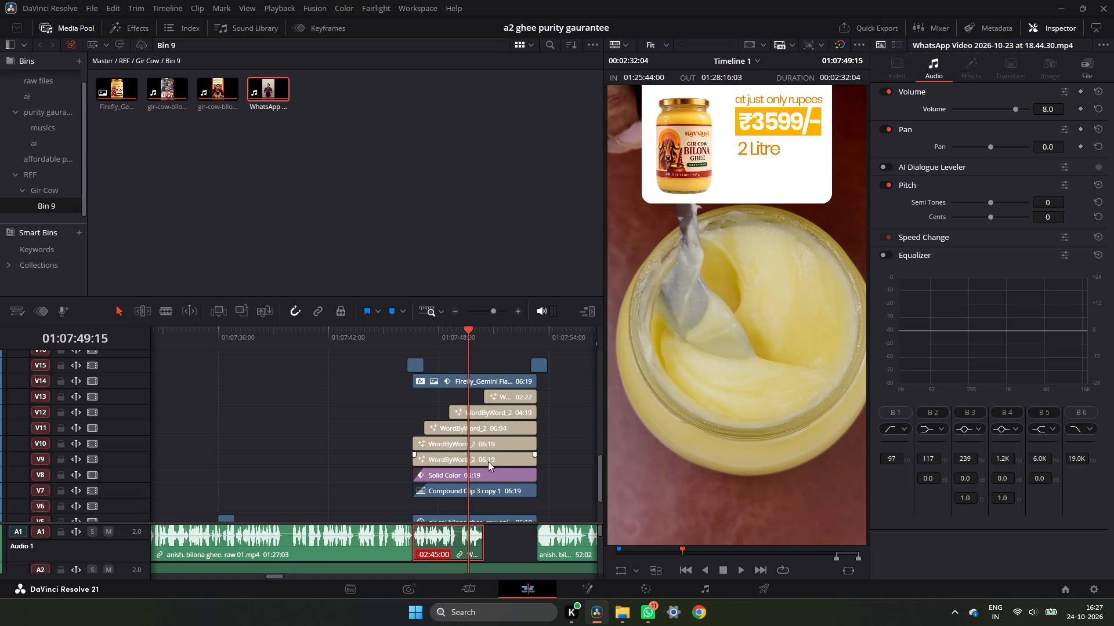
Replay the price-offer section through the Gir Cow Bilona Ghee title to compare the spoken line with the on-screen text.
left_click(423, 345)
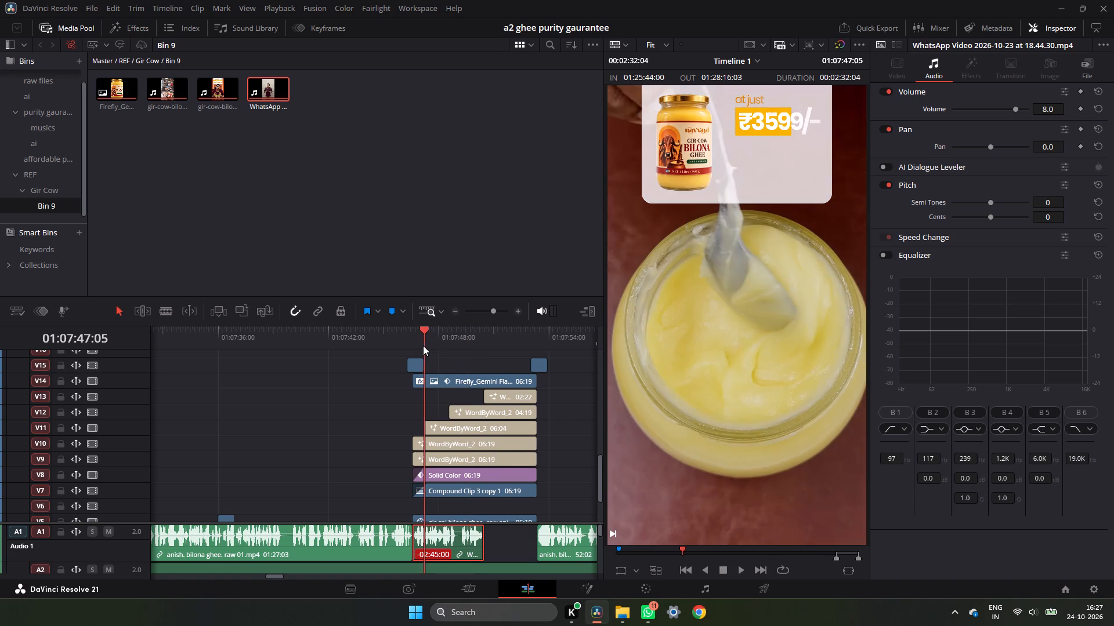
left_click(400, 348)
left_click(410, 345)
key("space")
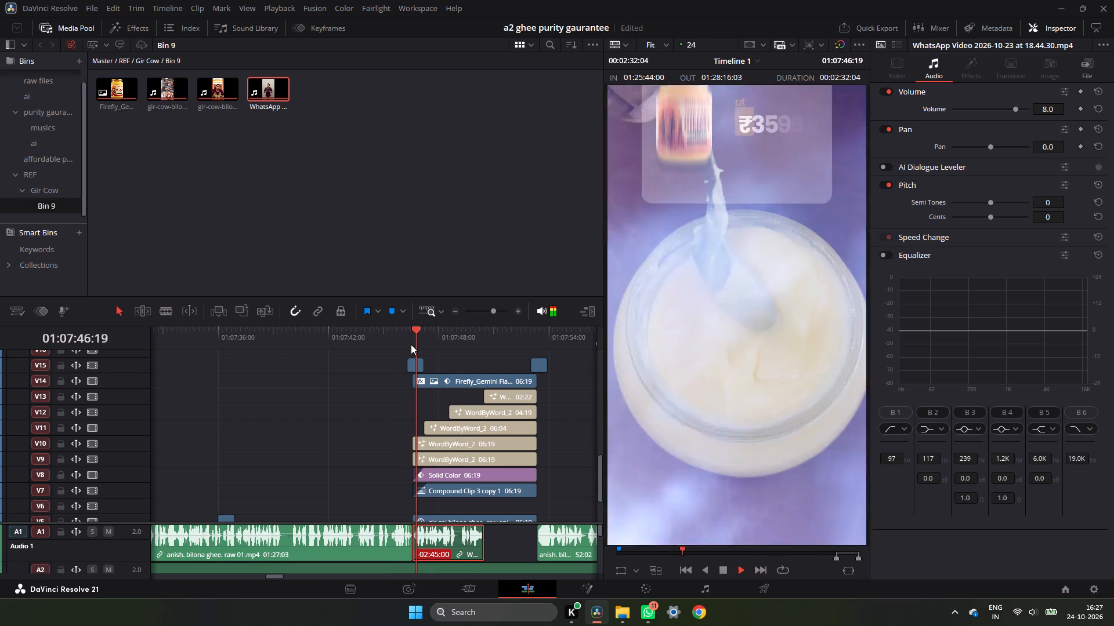
key("space")
key("space")
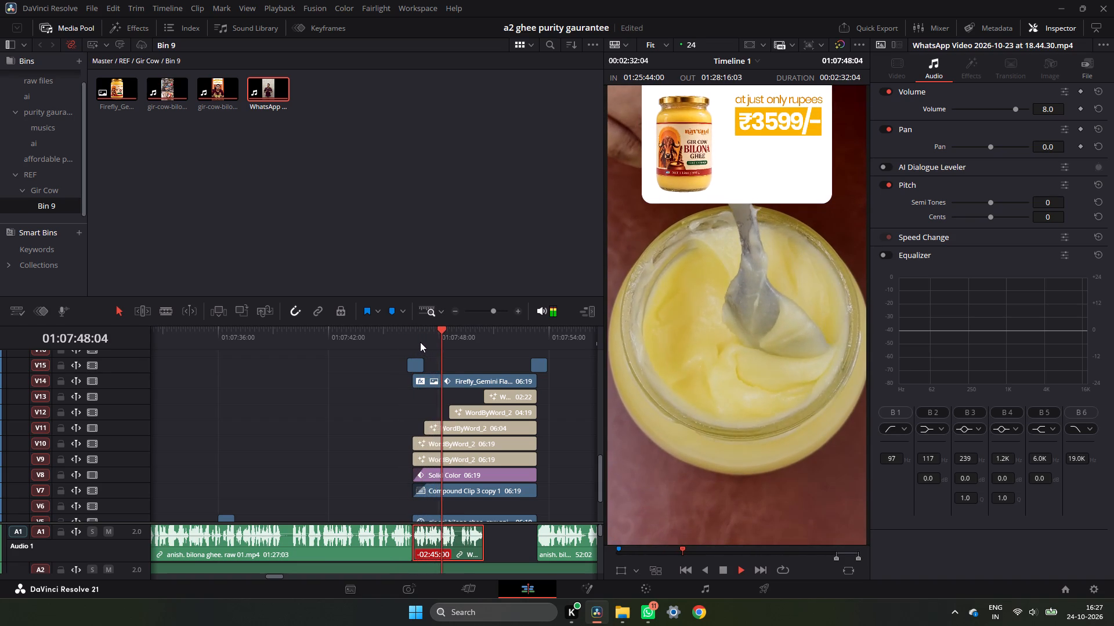
key("space")
scroll(453, 378, "down", 2)
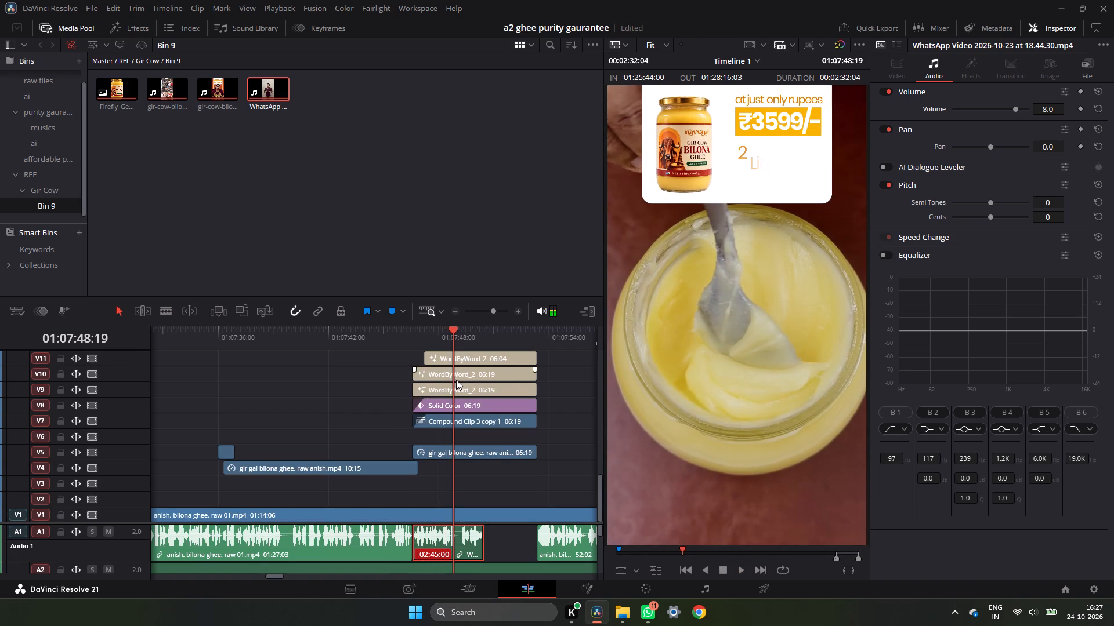
key("space")
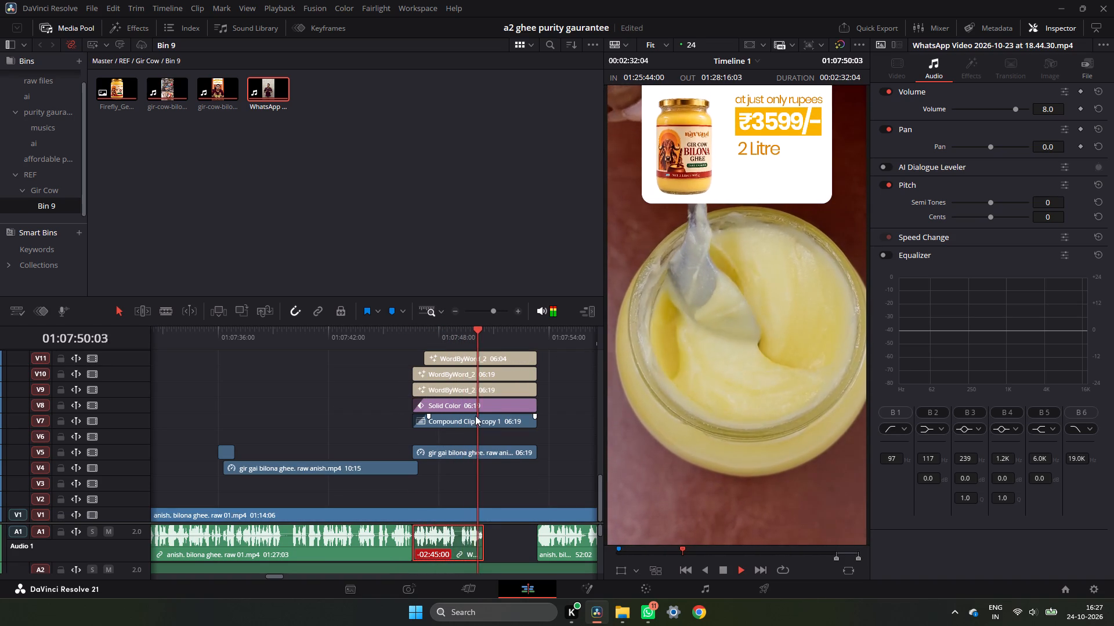
key("space")
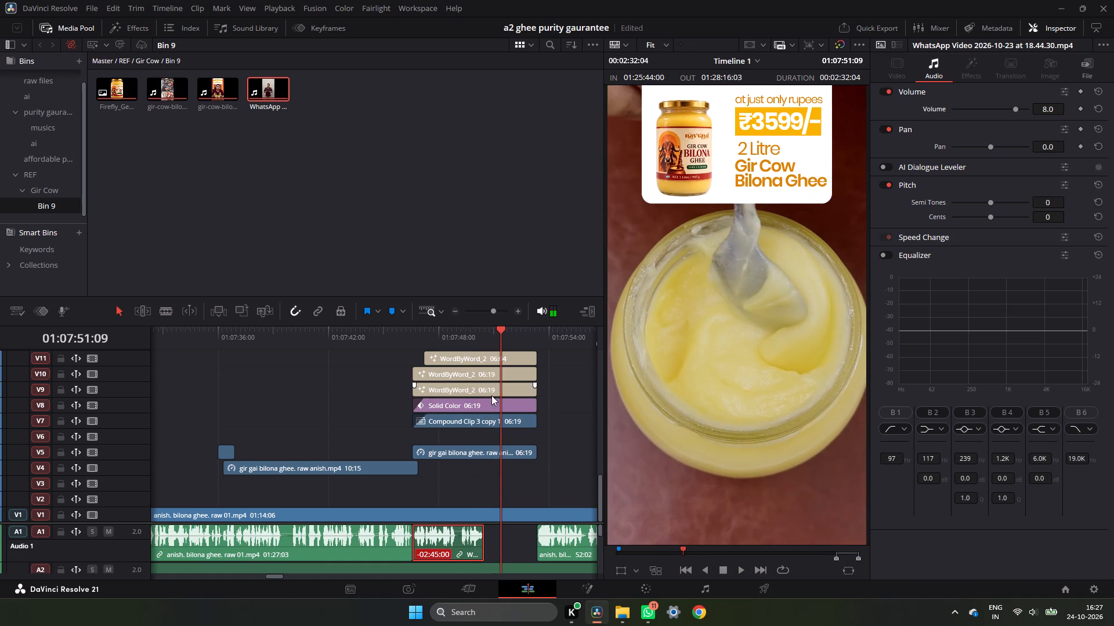
left_click(425, 334)
key("space")
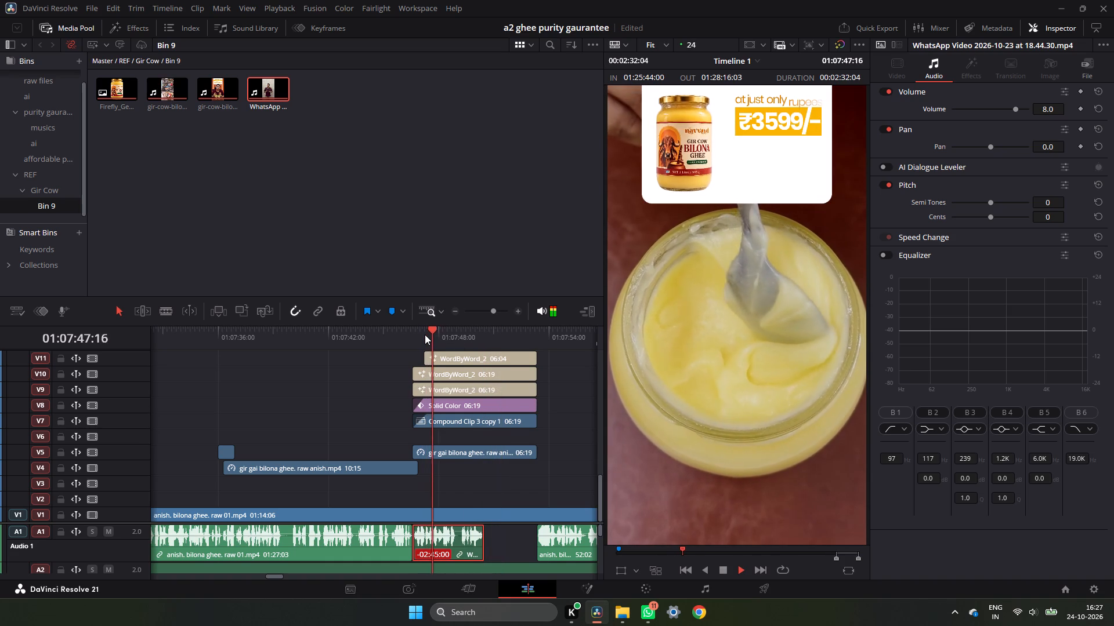
key("space")
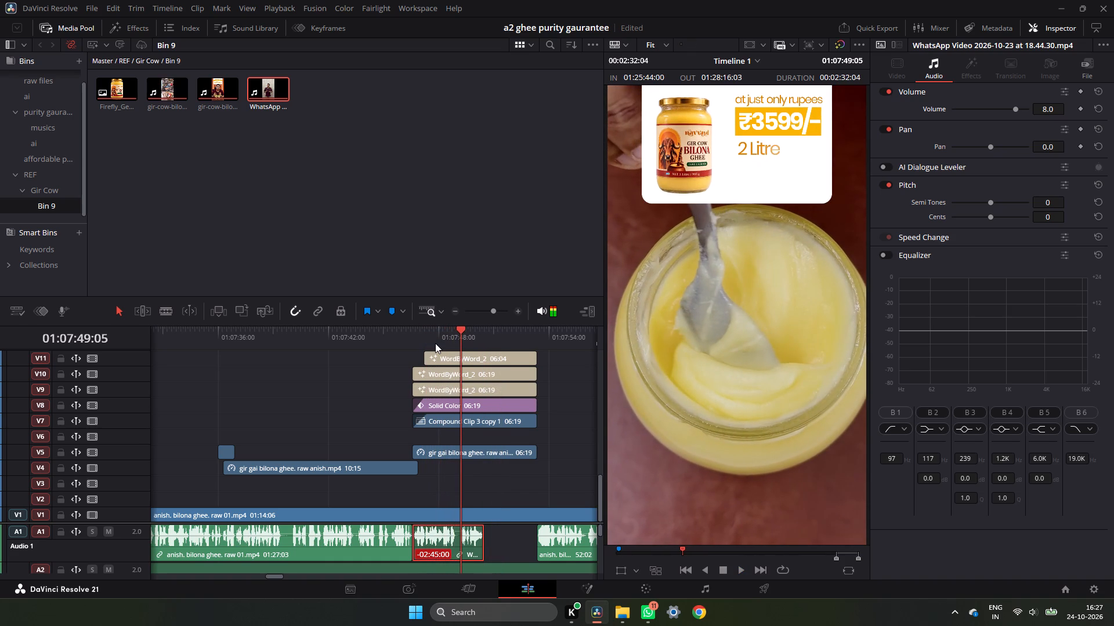
left_click(420, 336)
key("space")
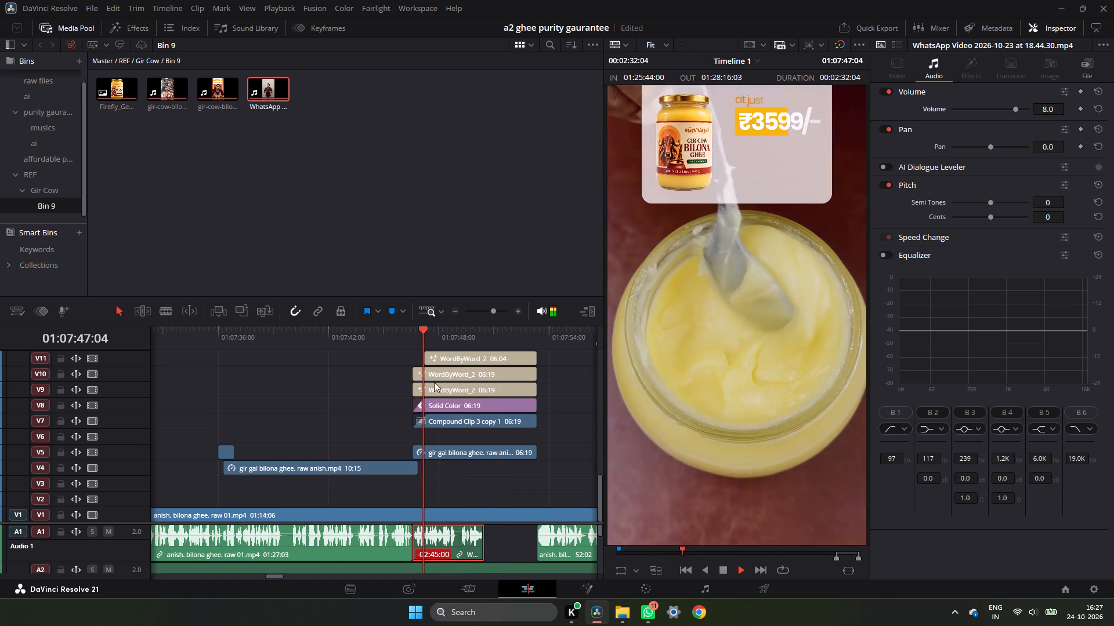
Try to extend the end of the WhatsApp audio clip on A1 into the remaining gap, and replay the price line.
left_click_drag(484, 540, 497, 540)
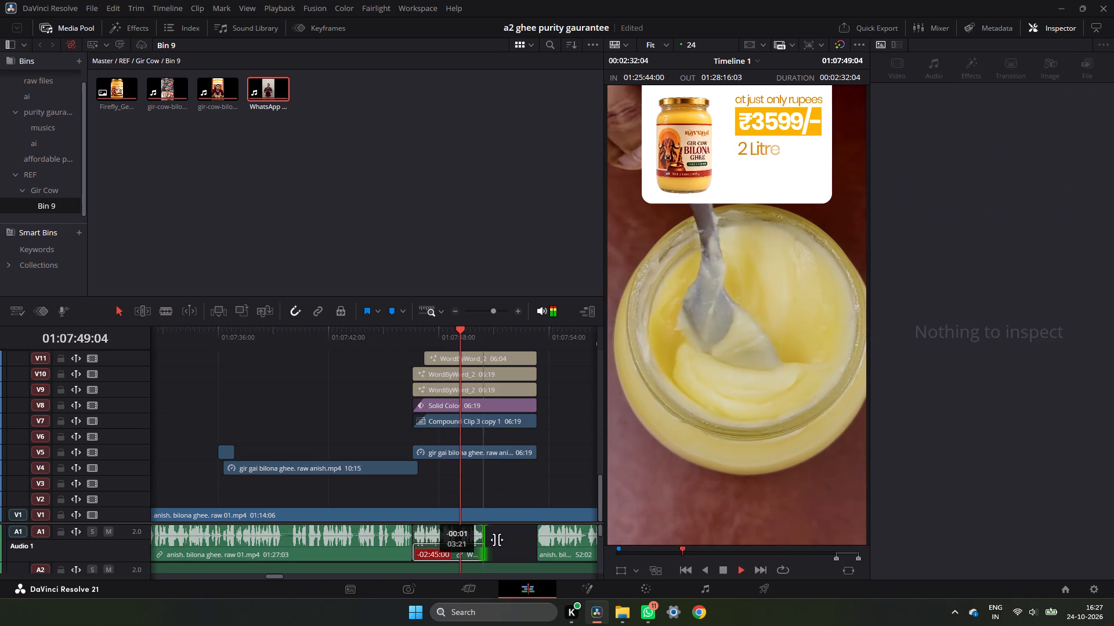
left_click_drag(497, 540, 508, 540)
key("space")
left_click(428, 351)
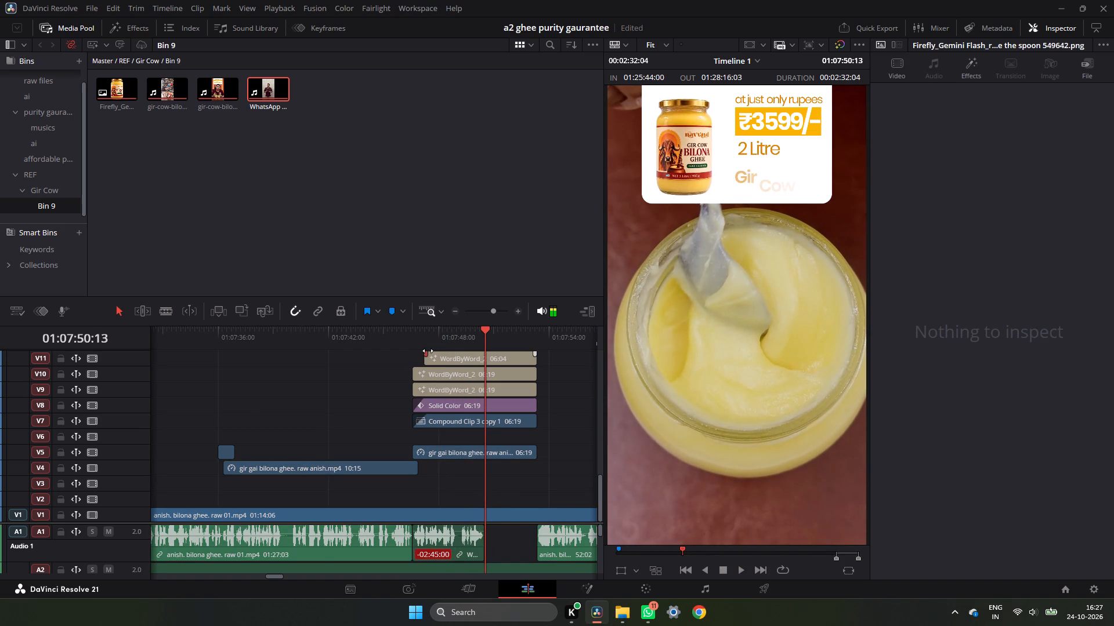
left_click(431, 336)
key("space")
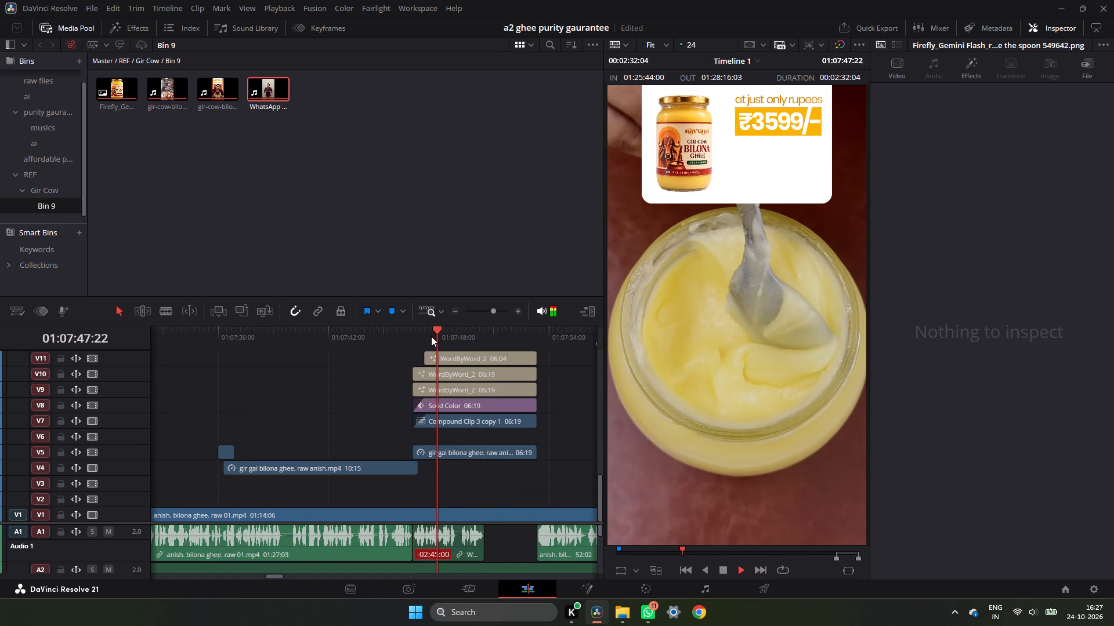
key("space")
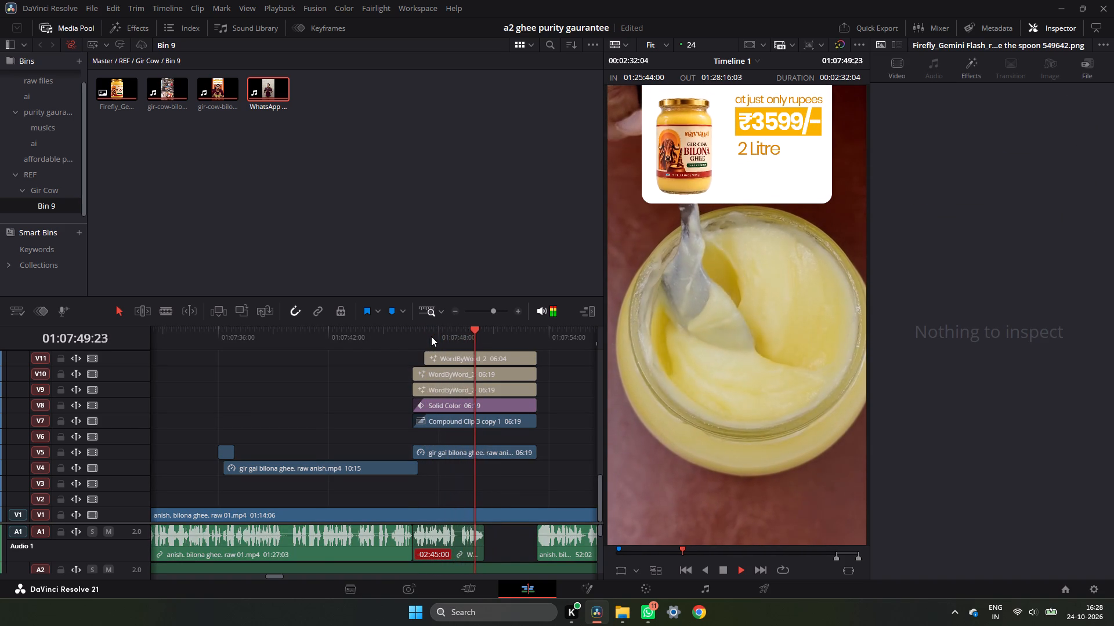
Find the price title among the stacked WordByWord_2 overlays, on V9, and change its text to ₹2999/-.
left_click(468, 376)
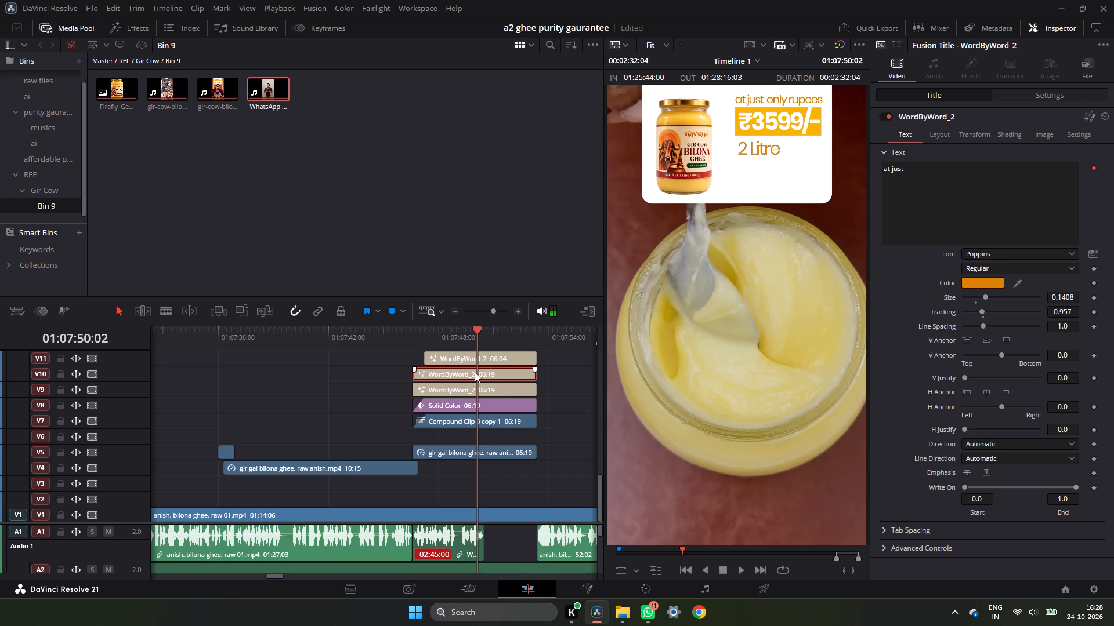
left_click(491, 358)
scroll(491, 358, "up", 1)
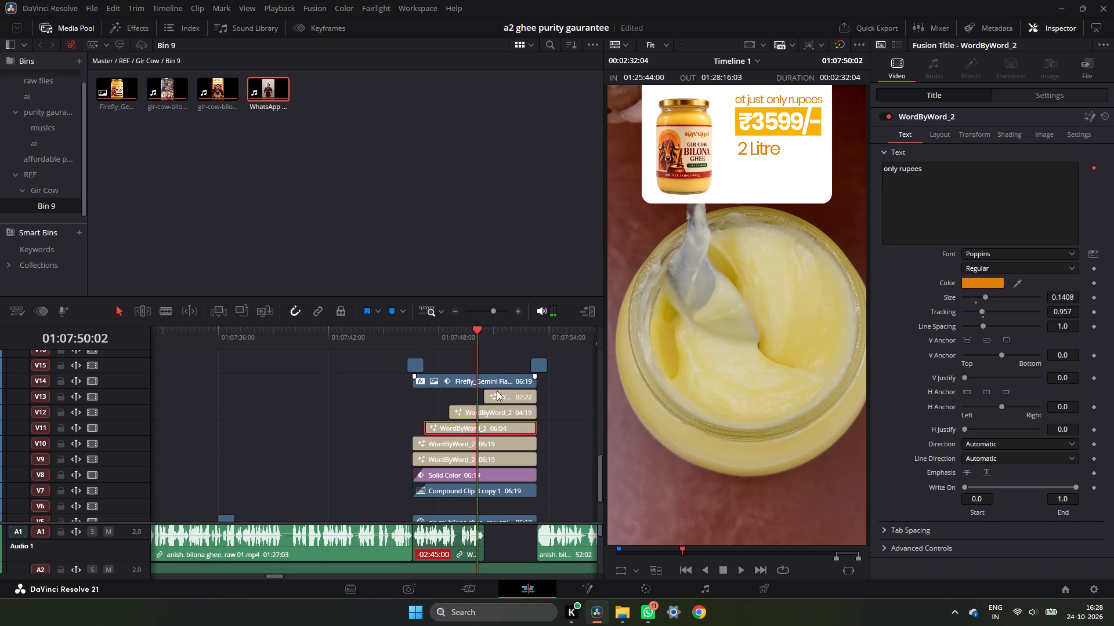
left_click(497, 413)
left_click(508, 398)
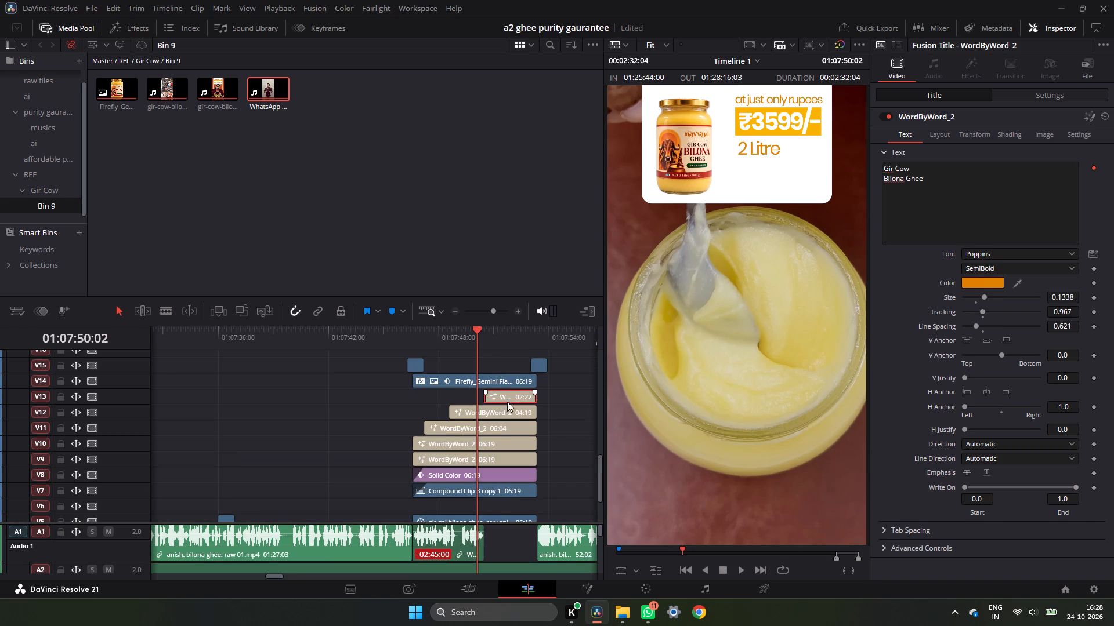
left_click(490, 439)
left_click(484, 464)
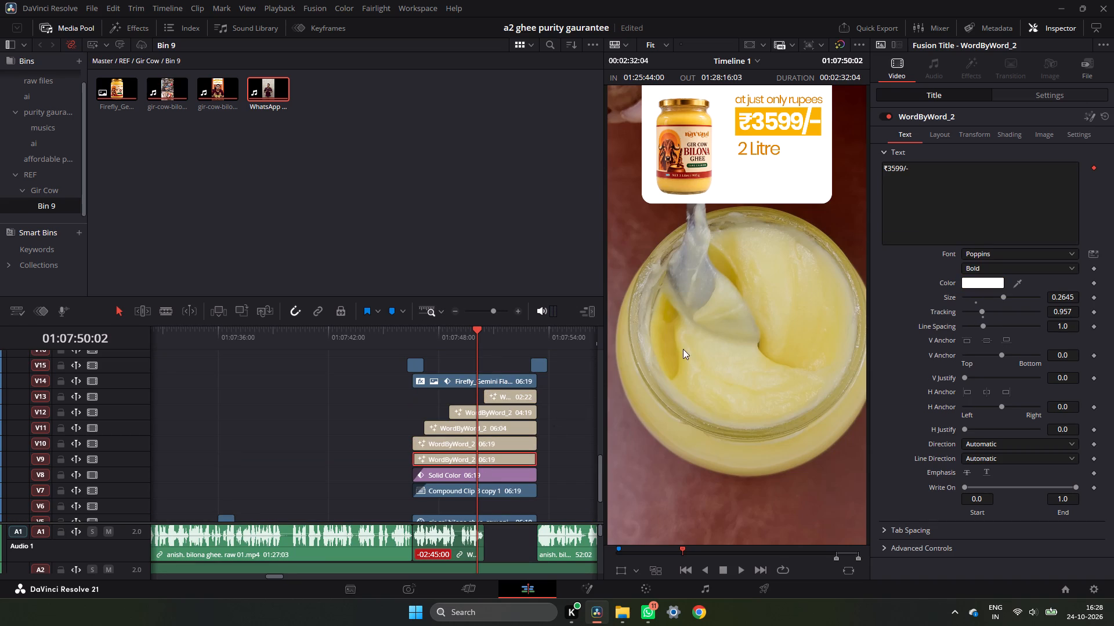
left_click(896, 167)
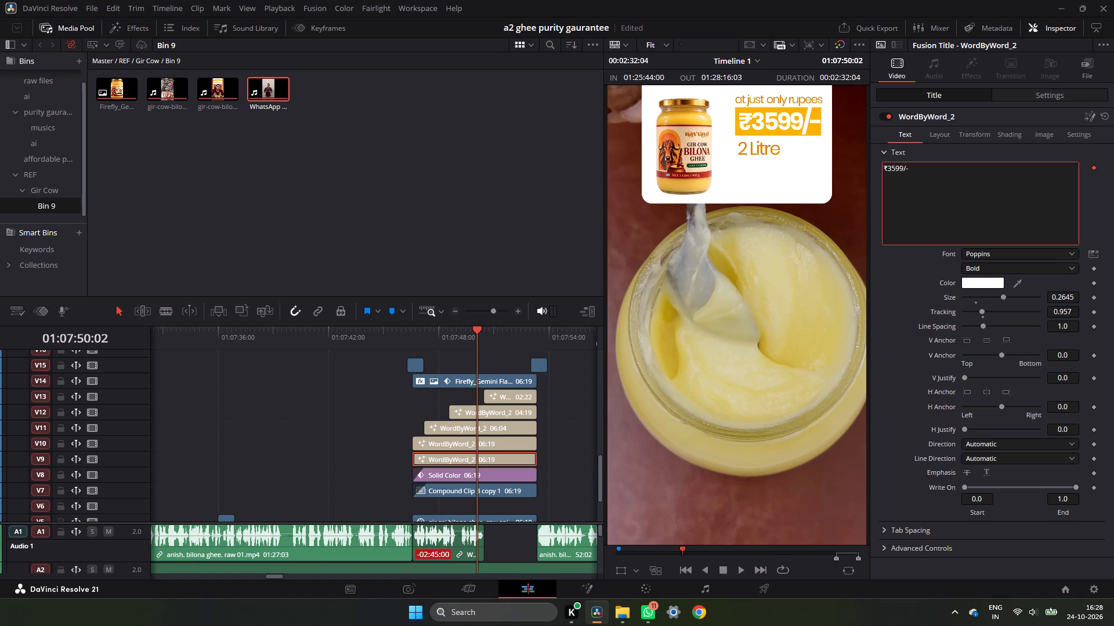
key("BackSpace")
key("BackSpace")
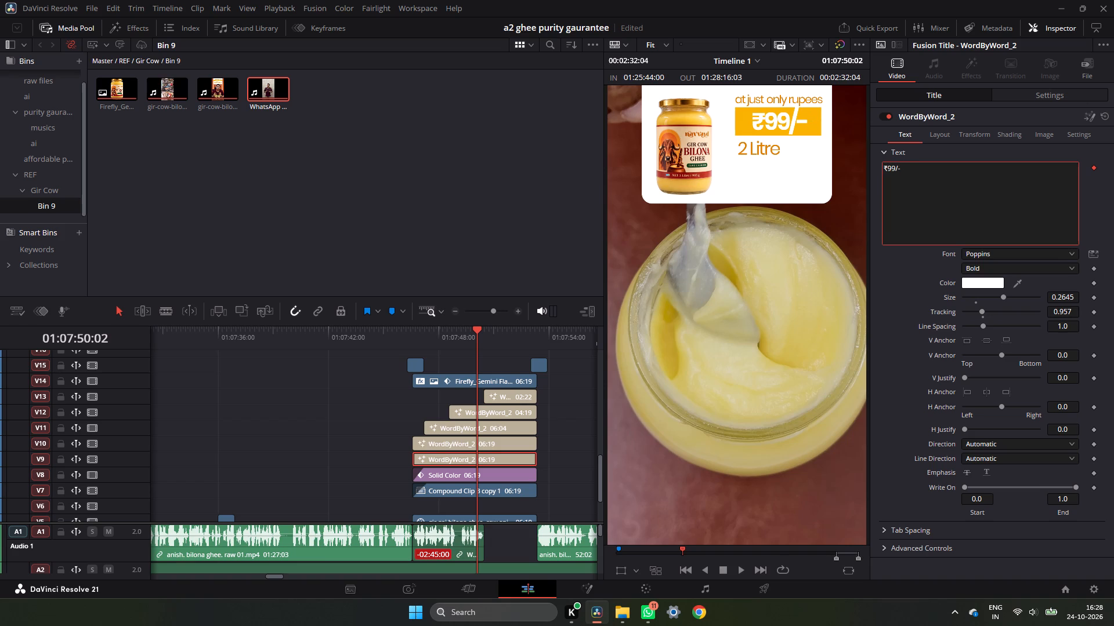
type("29")
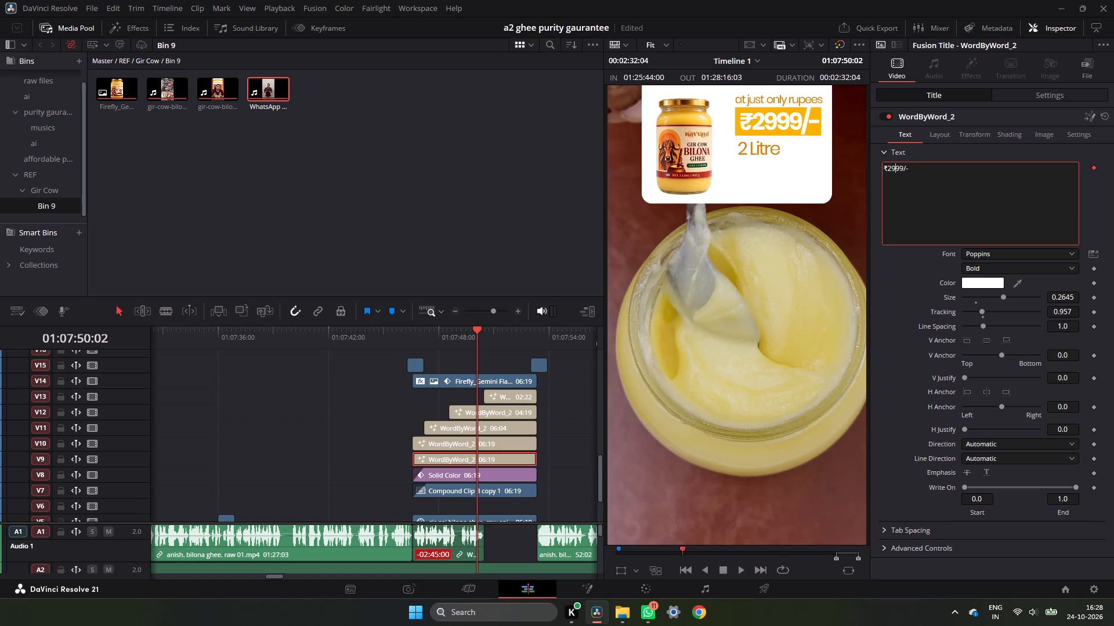
Play the price-offer section to check the edited price title against the WhatsApp voiceover line.
left_click(419, 334)
key("space")
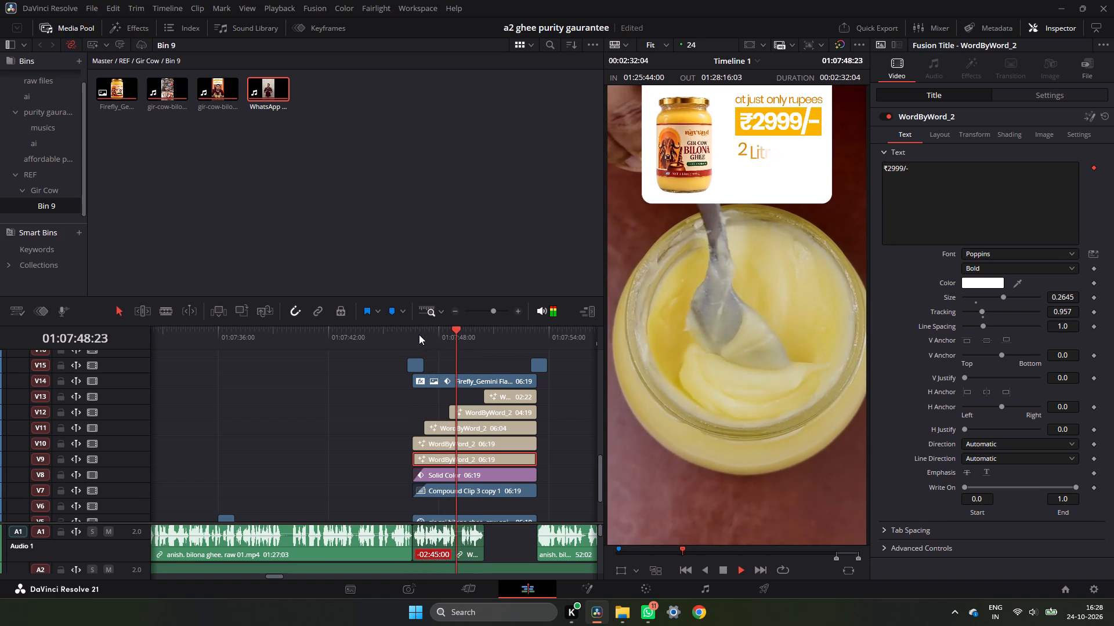
left_click(408, 336)
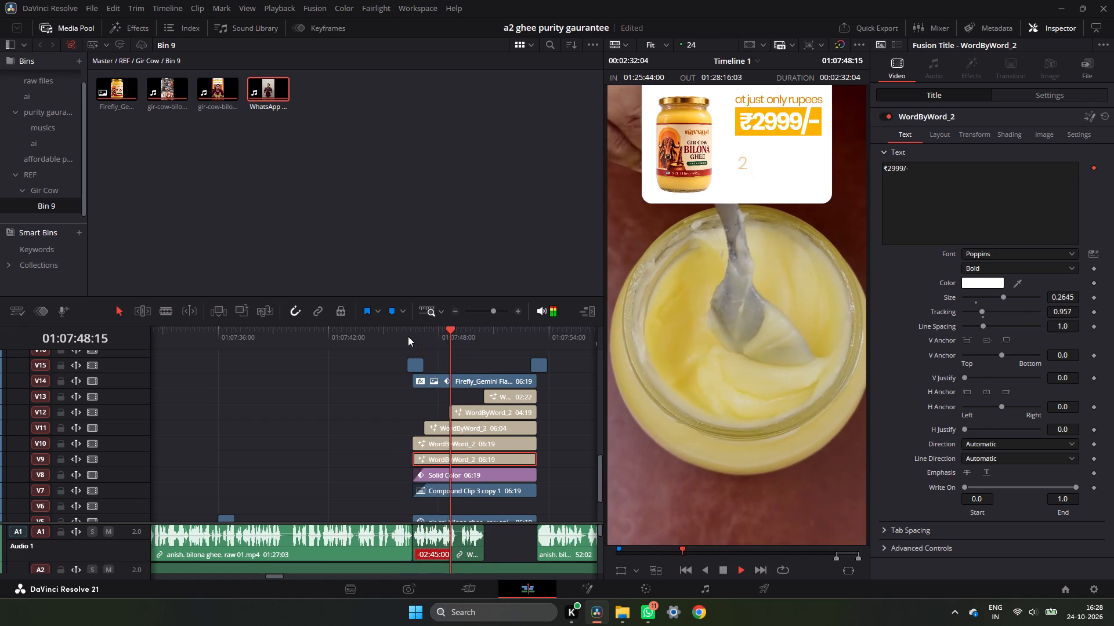
key("space")
left_click(419, 333)
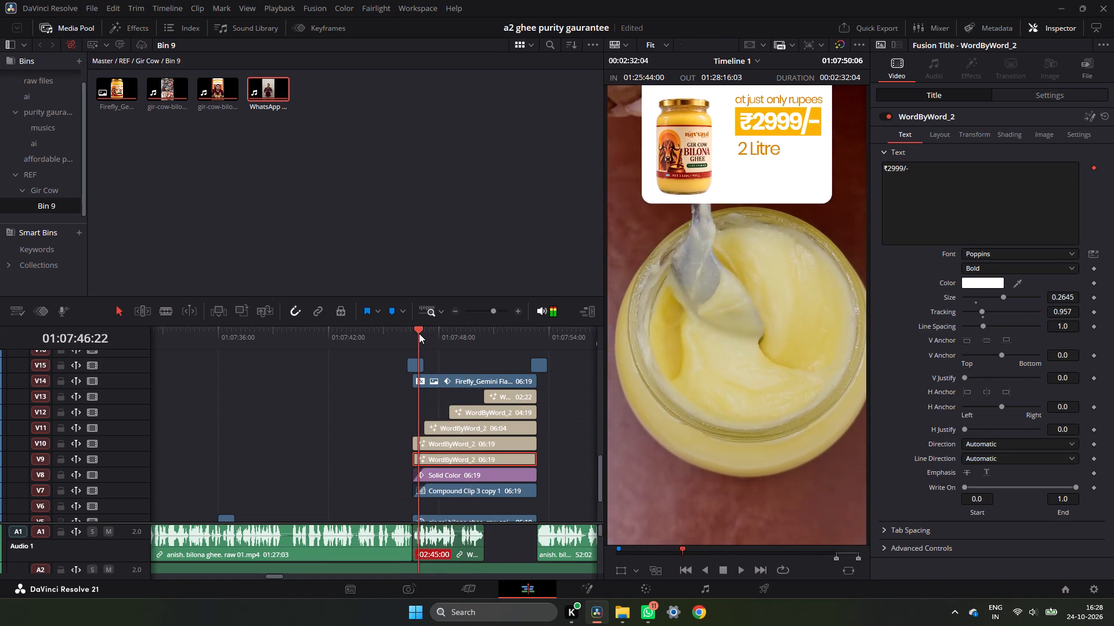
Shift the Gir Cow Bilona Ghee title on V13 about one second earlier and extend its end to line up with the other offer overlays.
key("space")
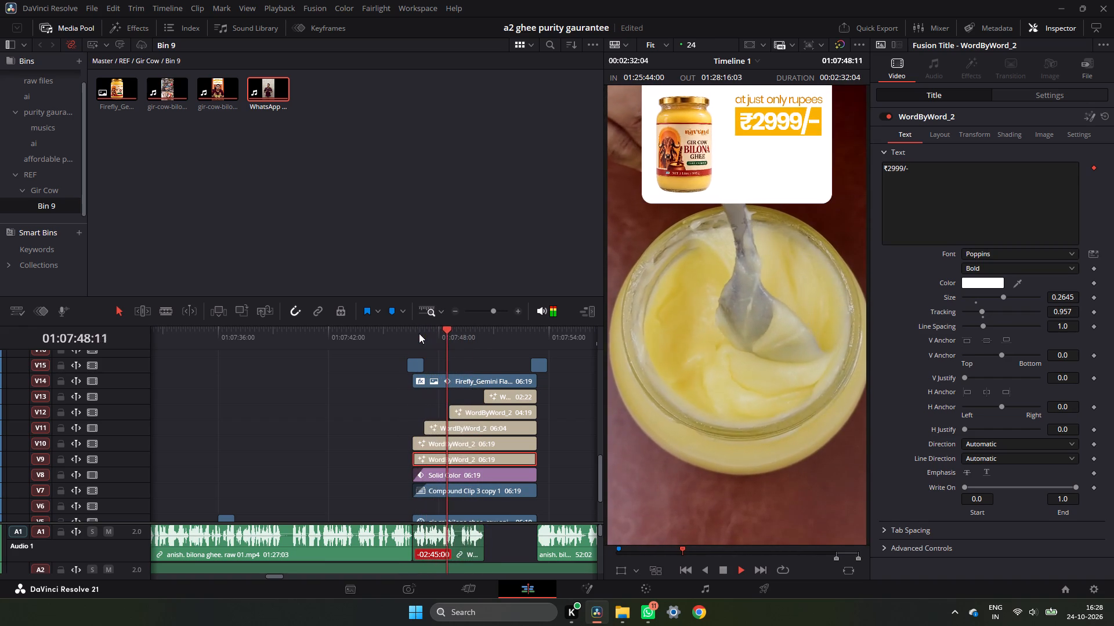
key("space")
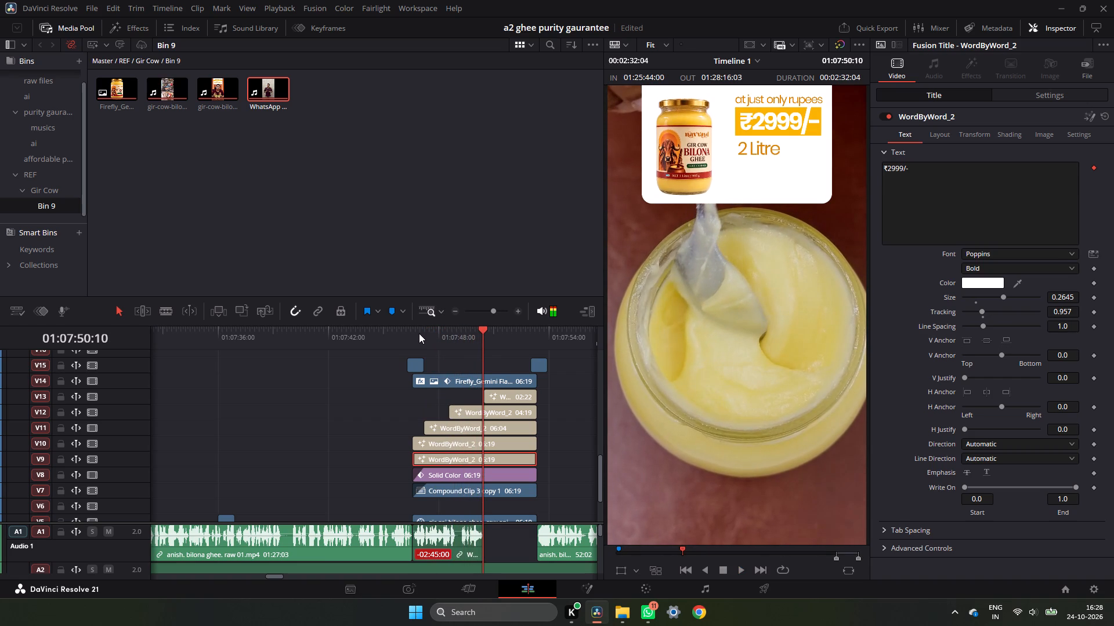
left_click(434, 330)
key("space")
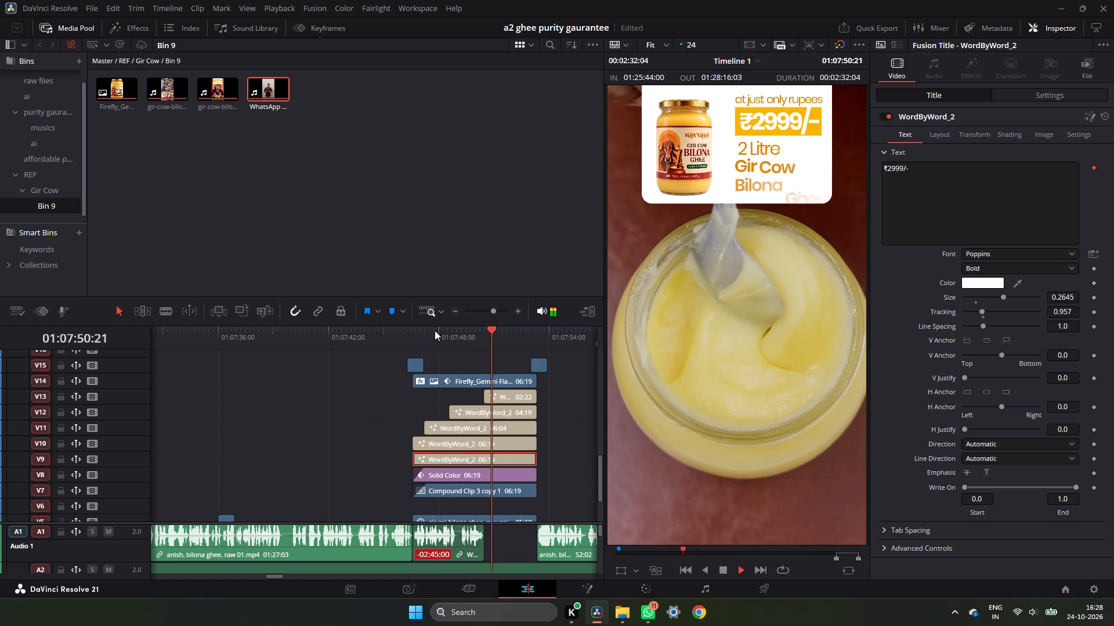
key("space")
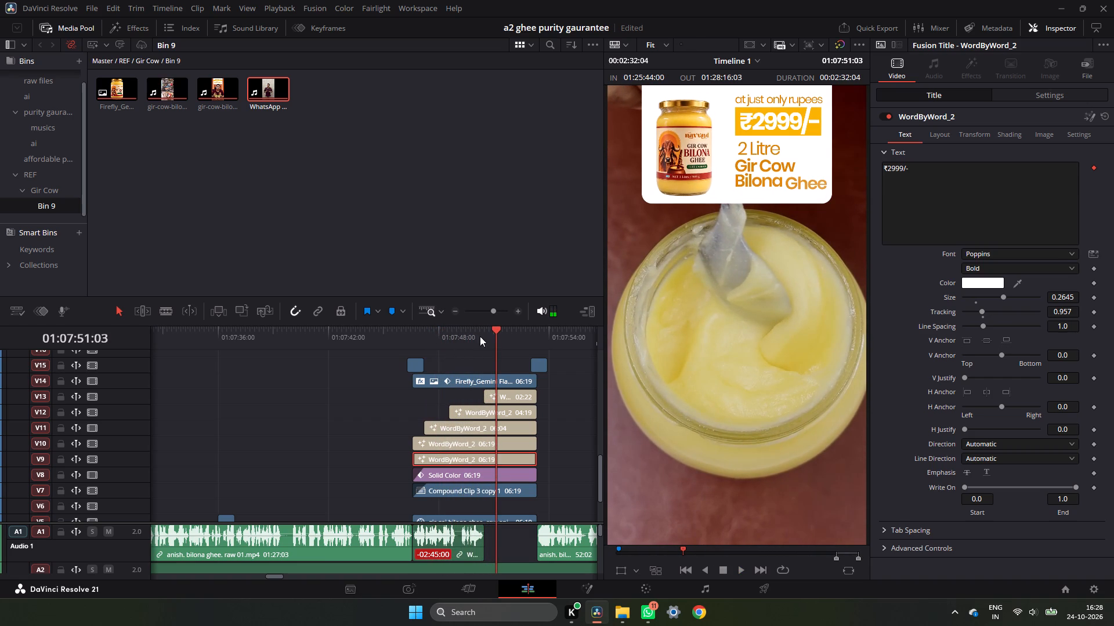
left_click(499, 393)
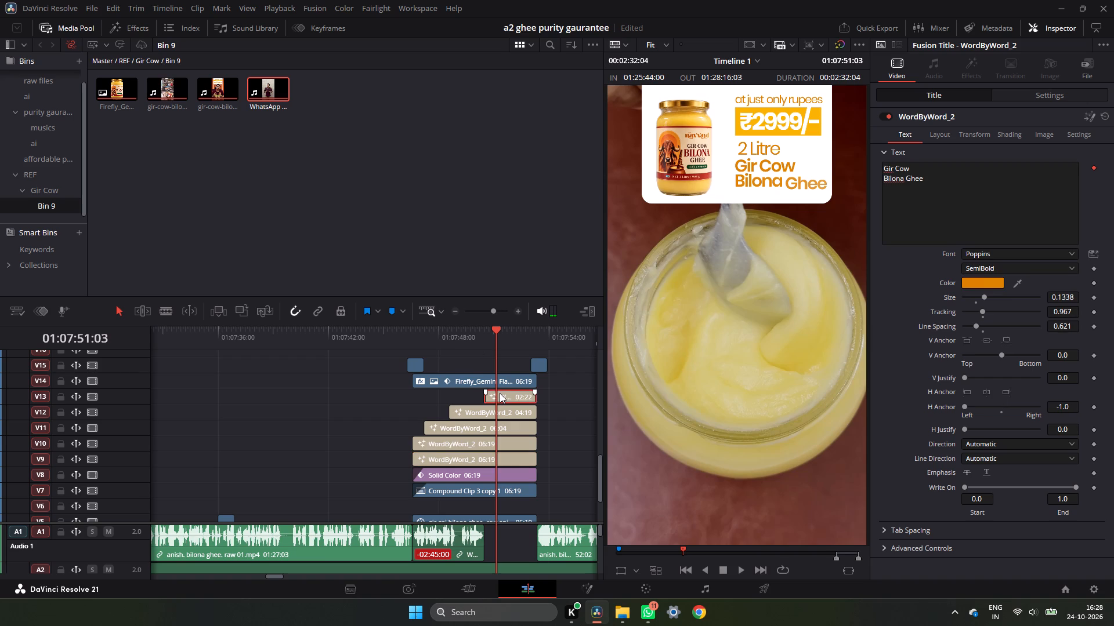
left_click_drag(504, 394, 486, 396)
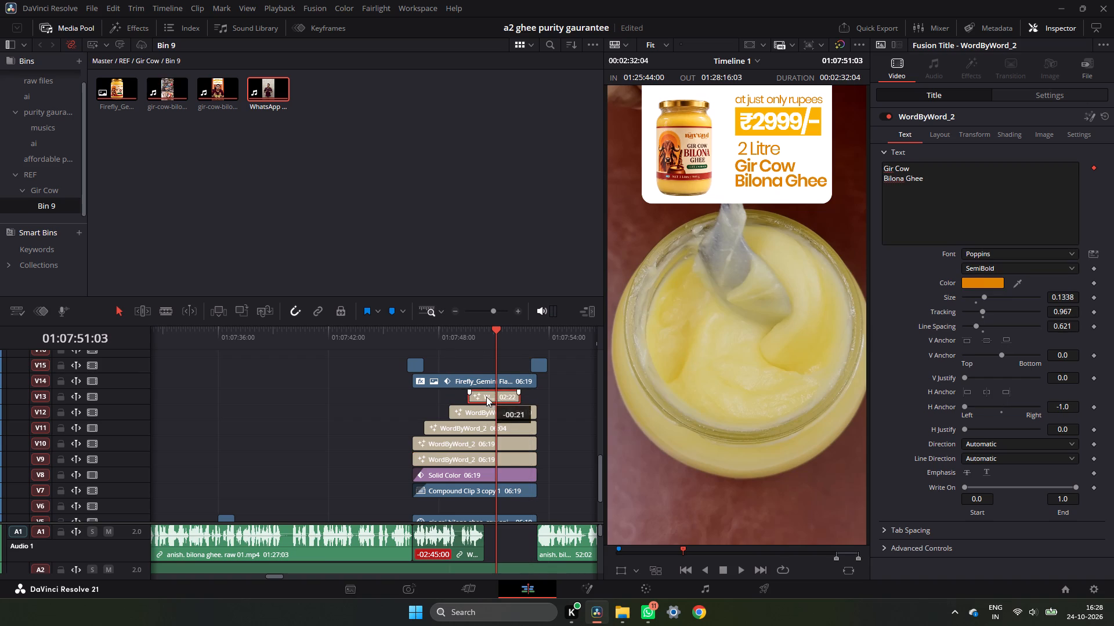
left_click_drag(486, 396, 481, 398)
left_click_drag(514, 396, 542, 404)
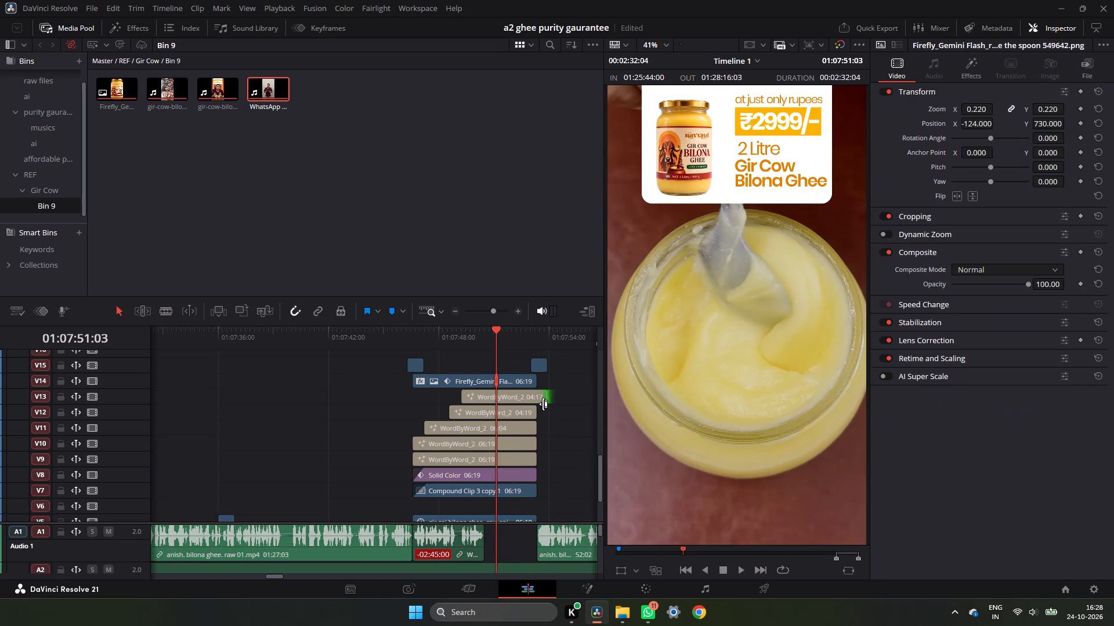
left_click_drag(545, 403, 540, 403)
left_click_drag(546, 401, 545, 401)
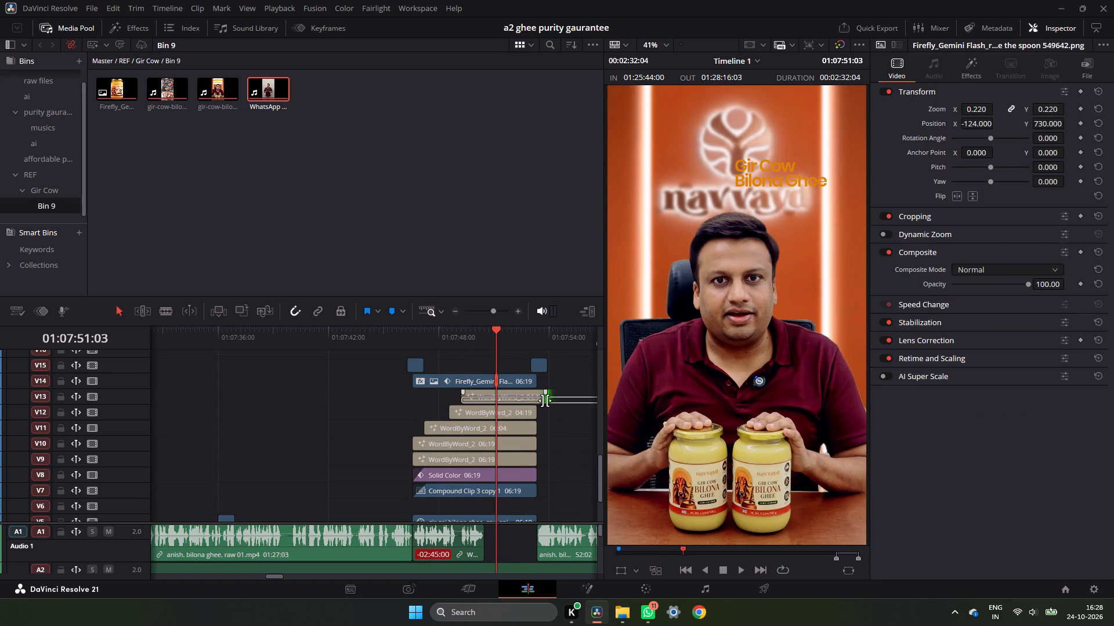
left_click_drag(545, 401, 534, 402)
Replay the price-offer section repeatedly in short bursts to compare the order of the spoken words with when each on-screen title appears.
left_click(409, 325)
left_click(411, 334)
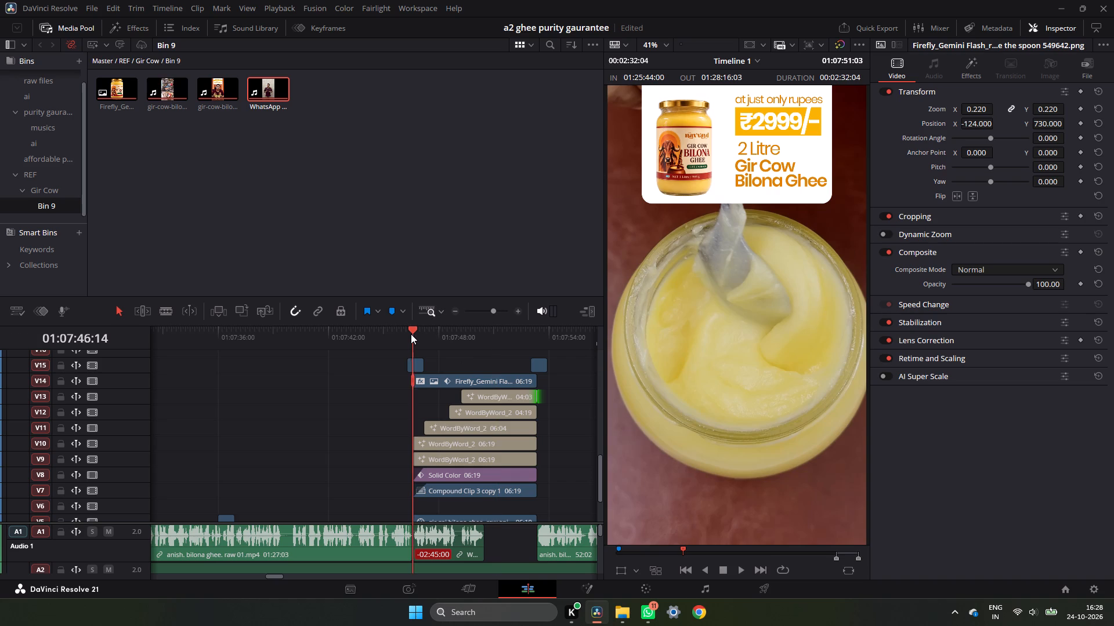
key("space")
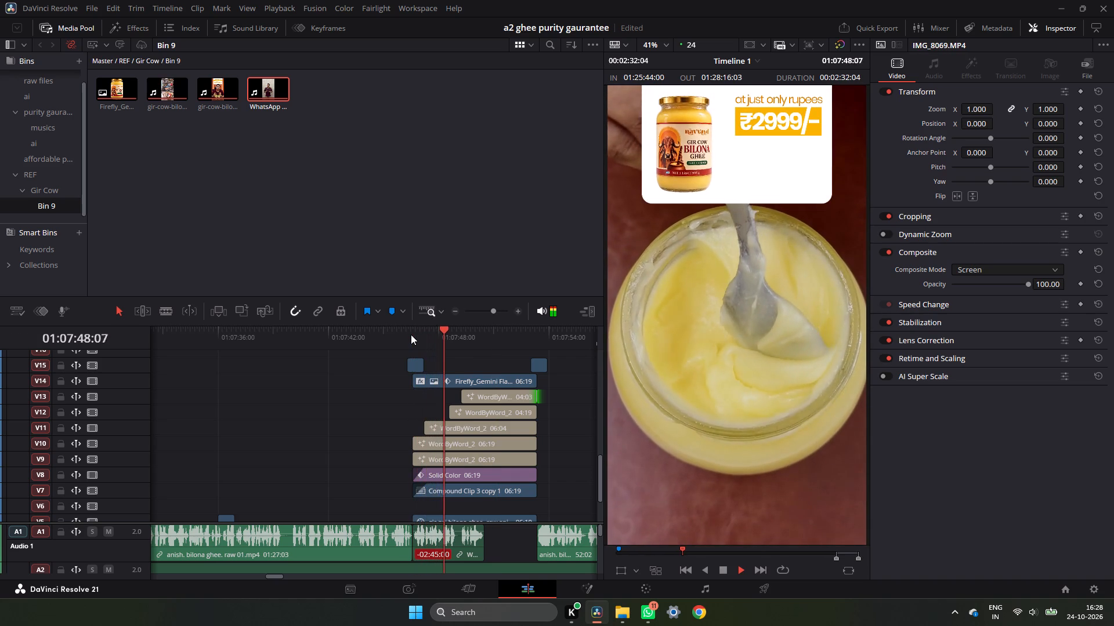
key("space")
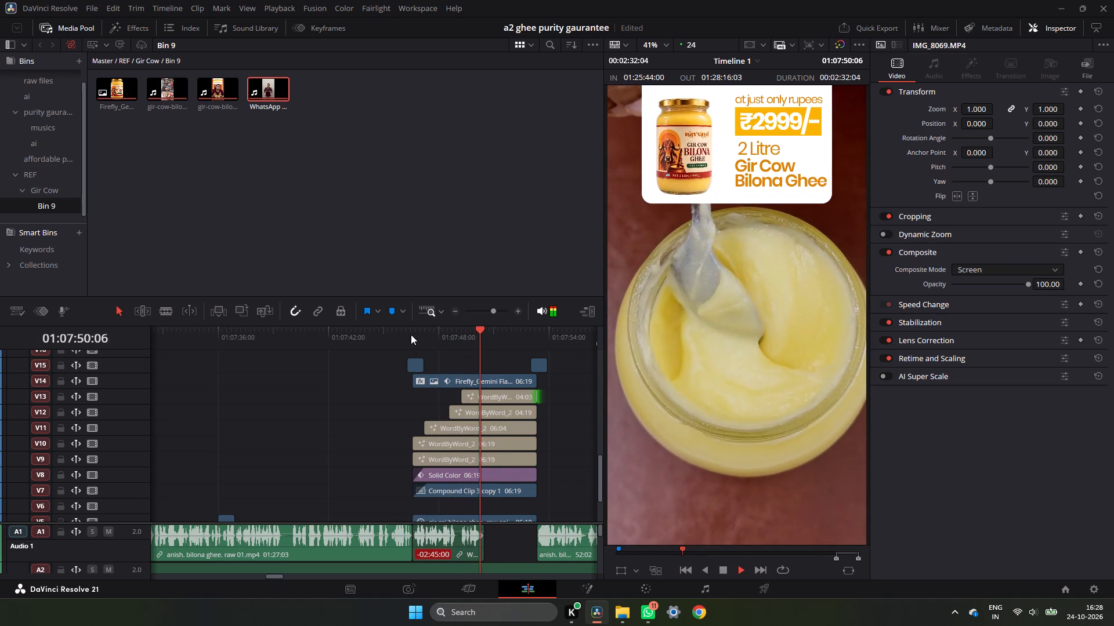
left_click(418, 334)
left_click(413, 336)
key("space")
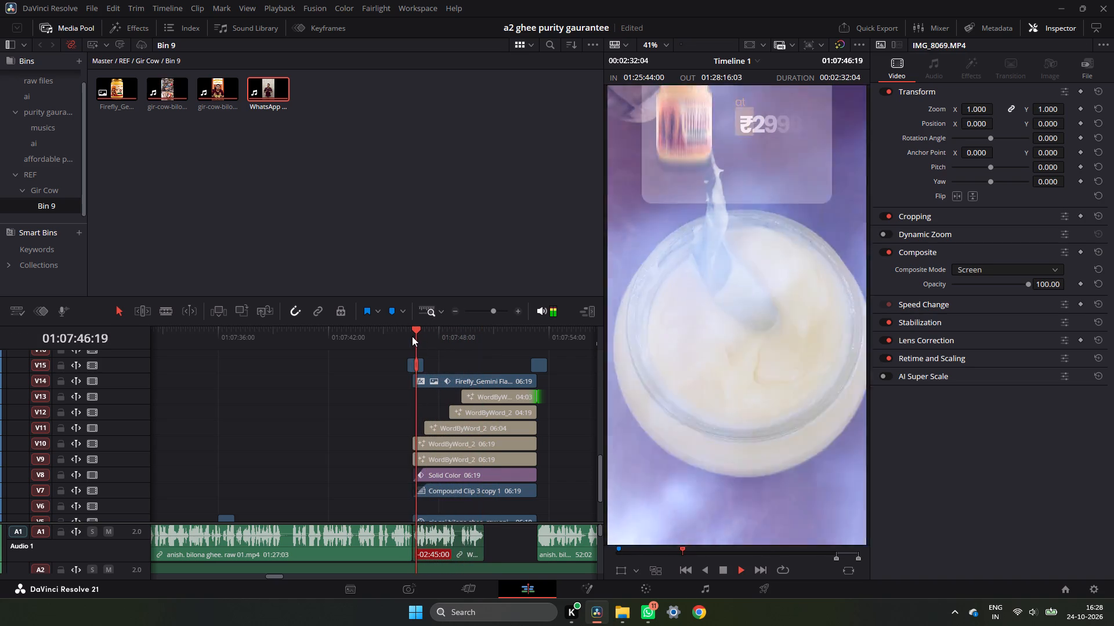
key("space")
key("space")
key("space")
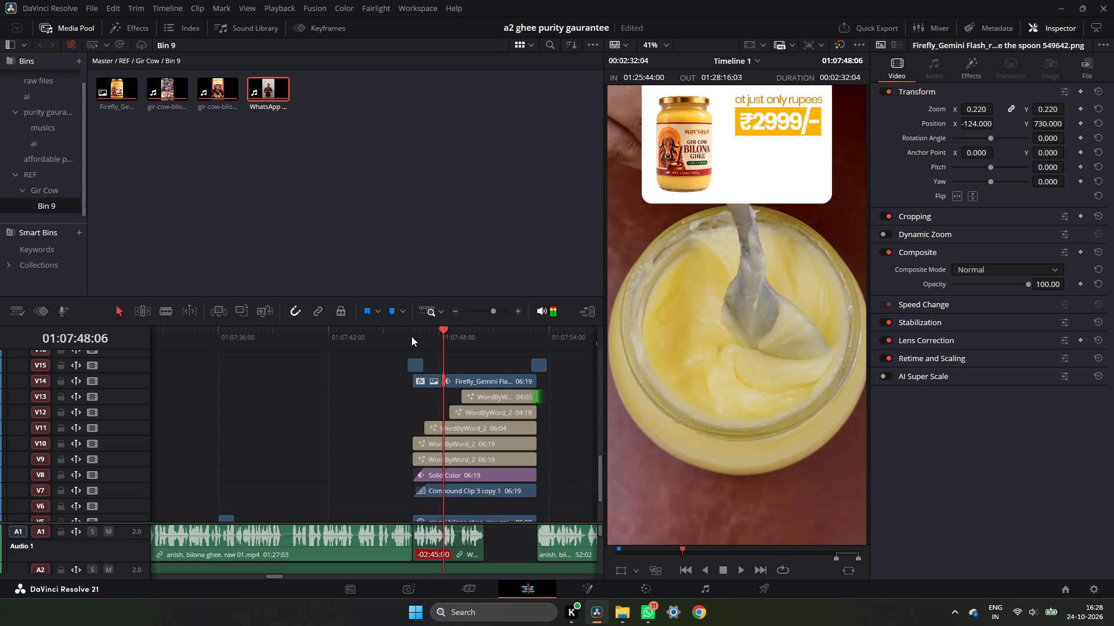
key("space")
key("space")
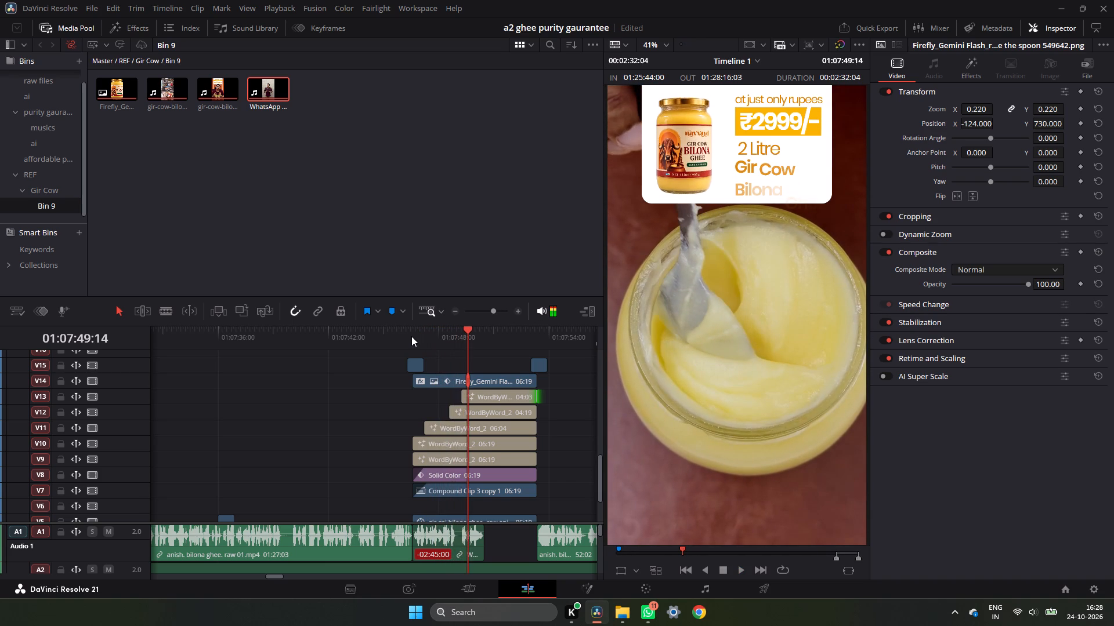
key("space")
key("space")
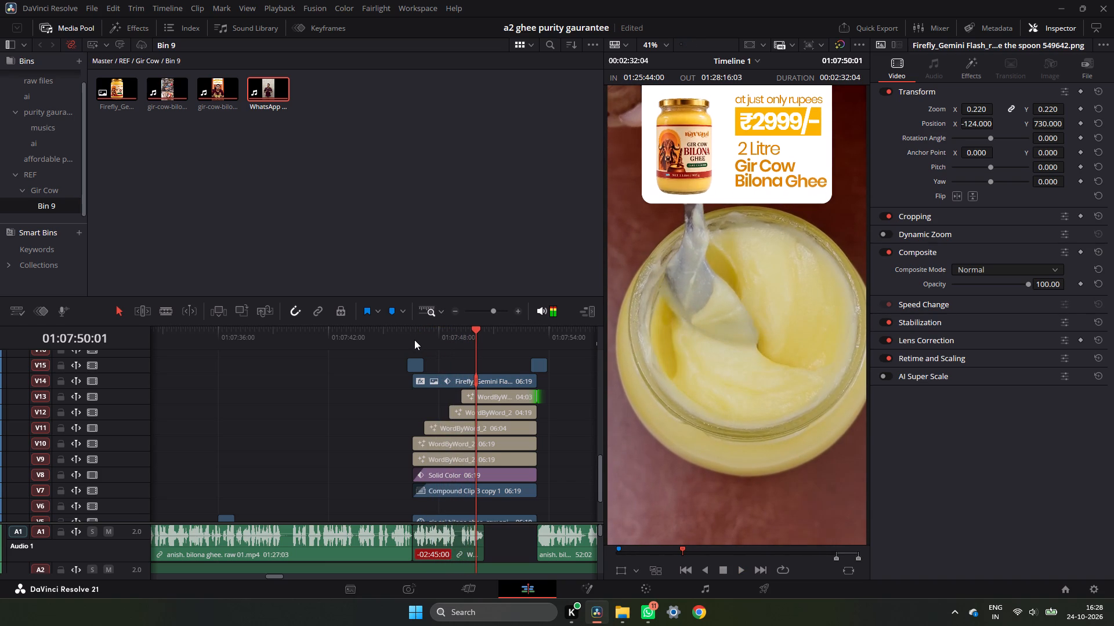
left_click(417, 343)
left_click(407, 336)
key("space")
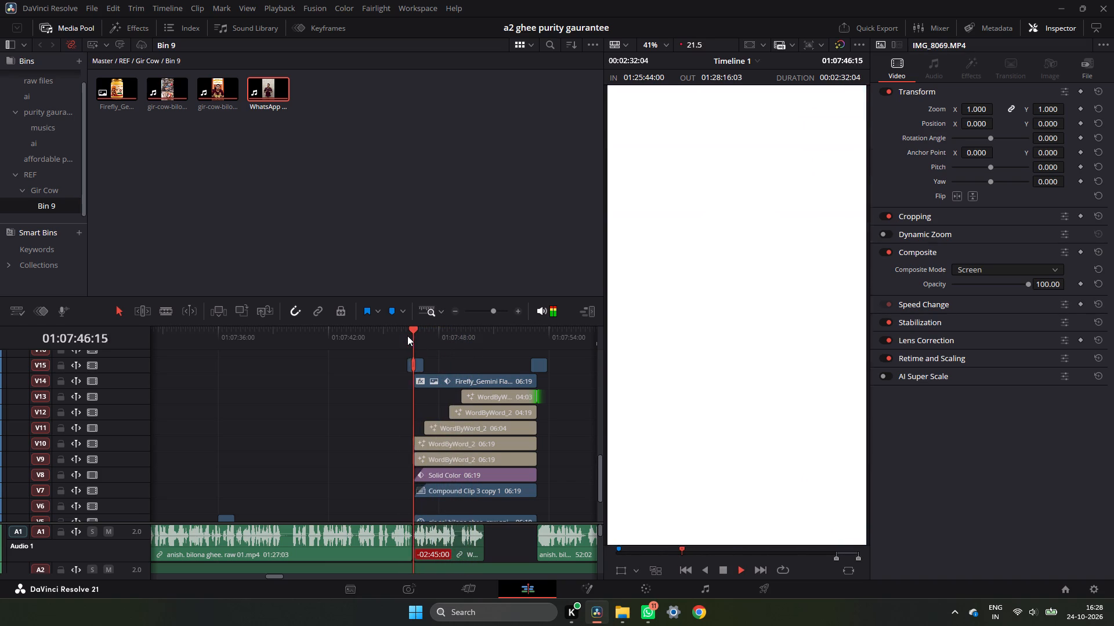
key("space")
key("space")
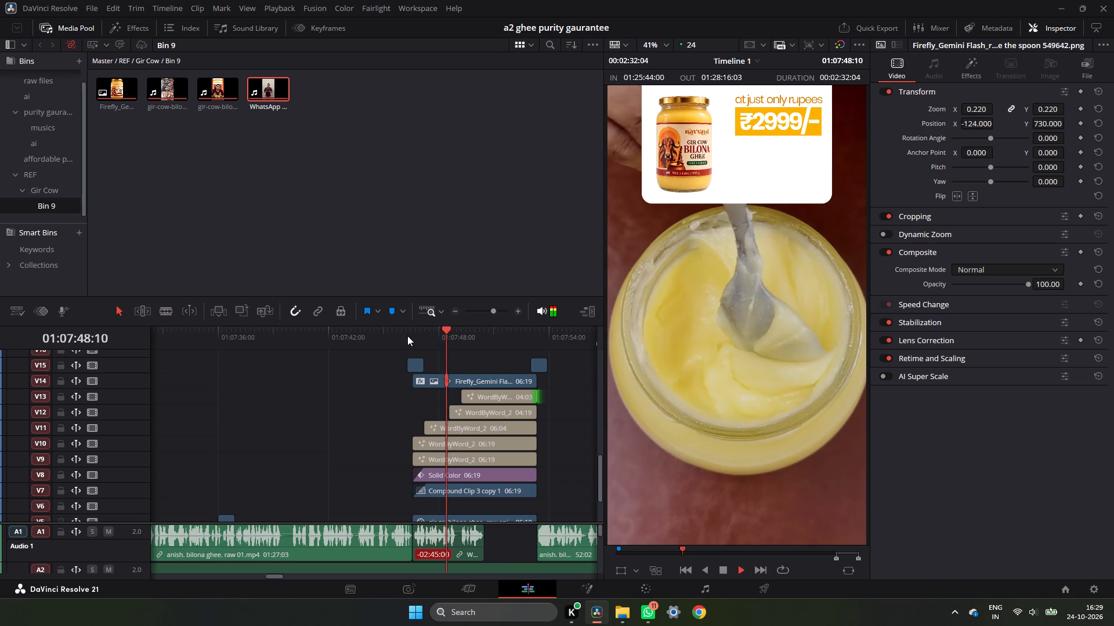
key("space")
key("space")
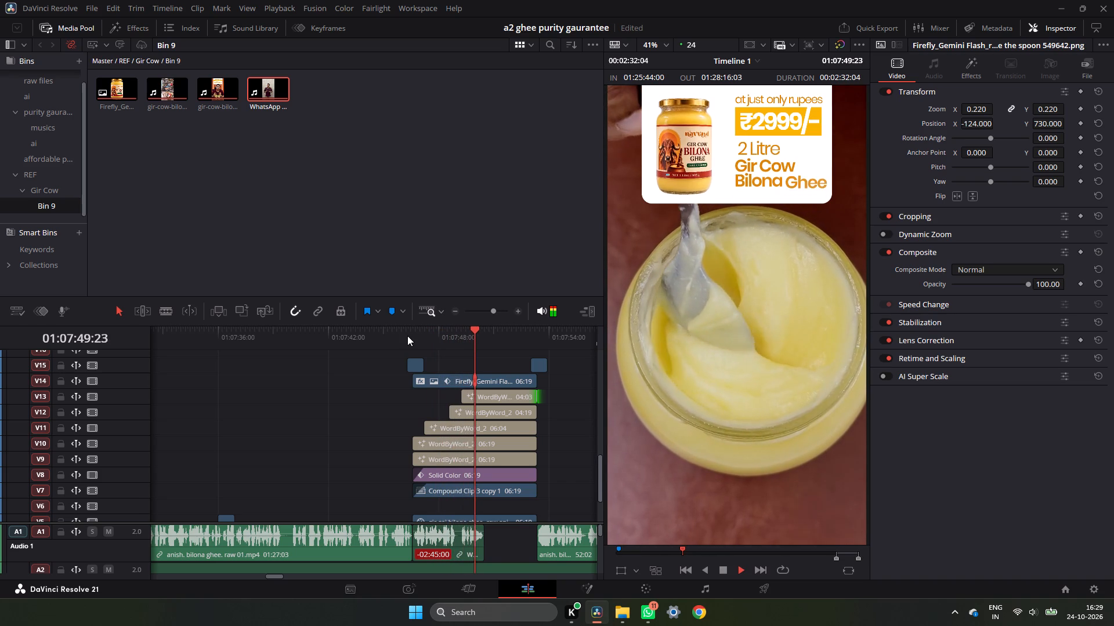
key("space")
Move the Gir Cow Bilona Ghee title on V13 to the start of the offer overlays, extend its end to match theirs, and replay the section.
left_click(507, 398)
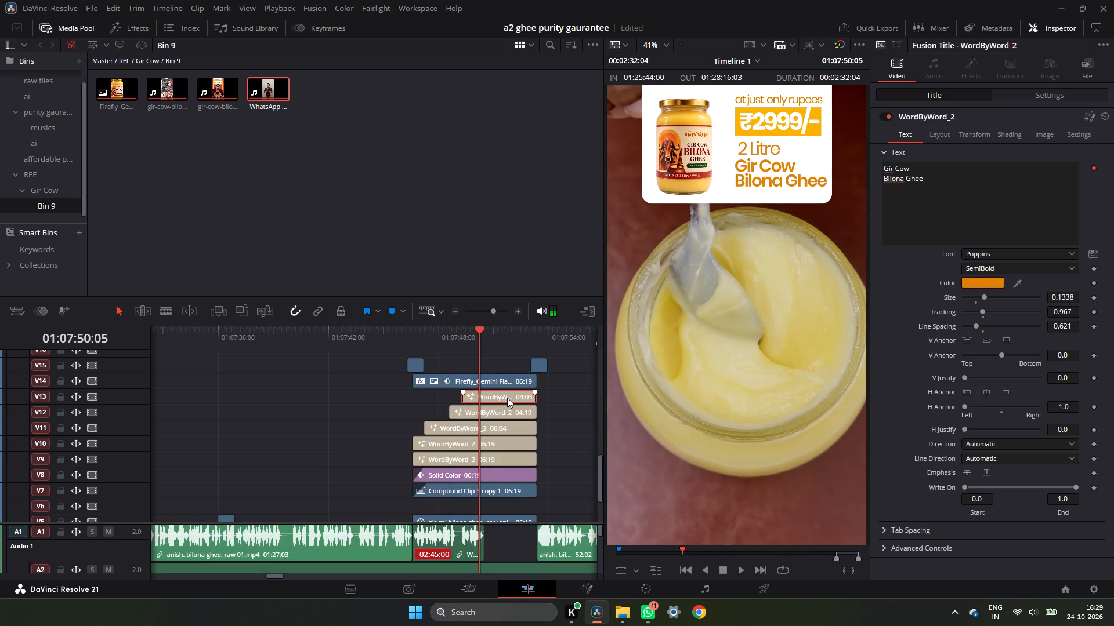
left_click_drag(507, 398, 460, 405)
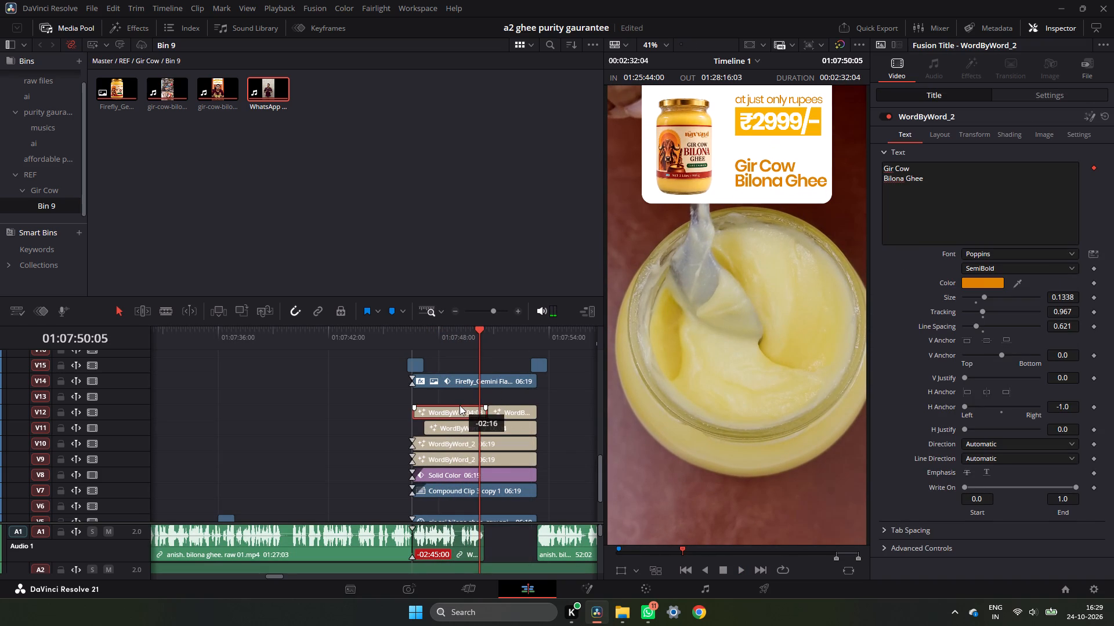
left_click_drag(460, 405, 458, 398)
key("space")
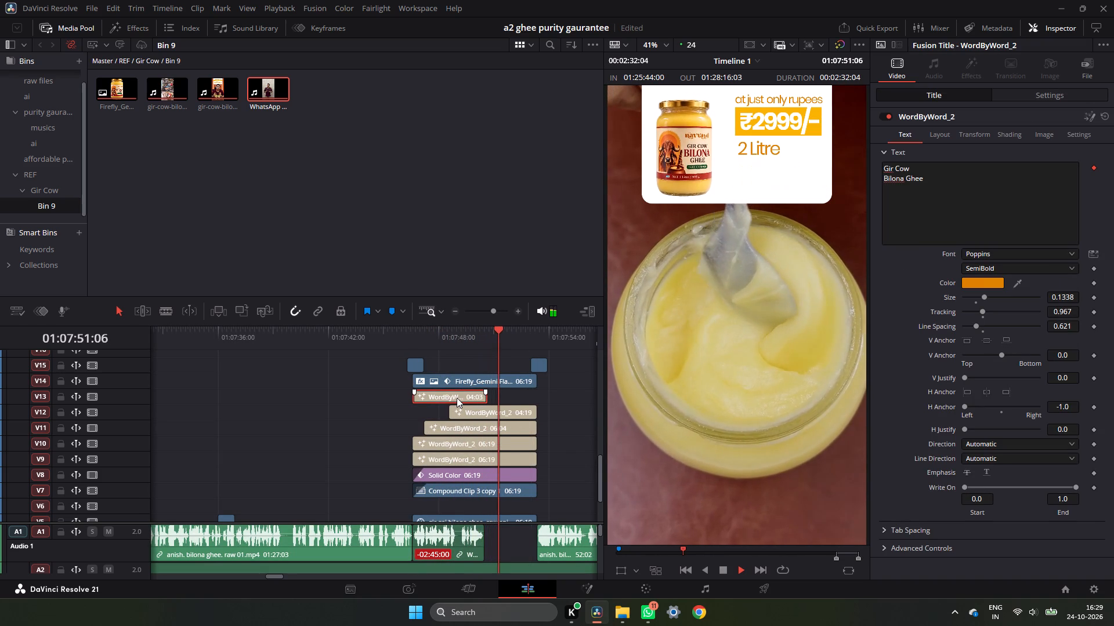
key("space")
left_click(415, 332)
key("space")
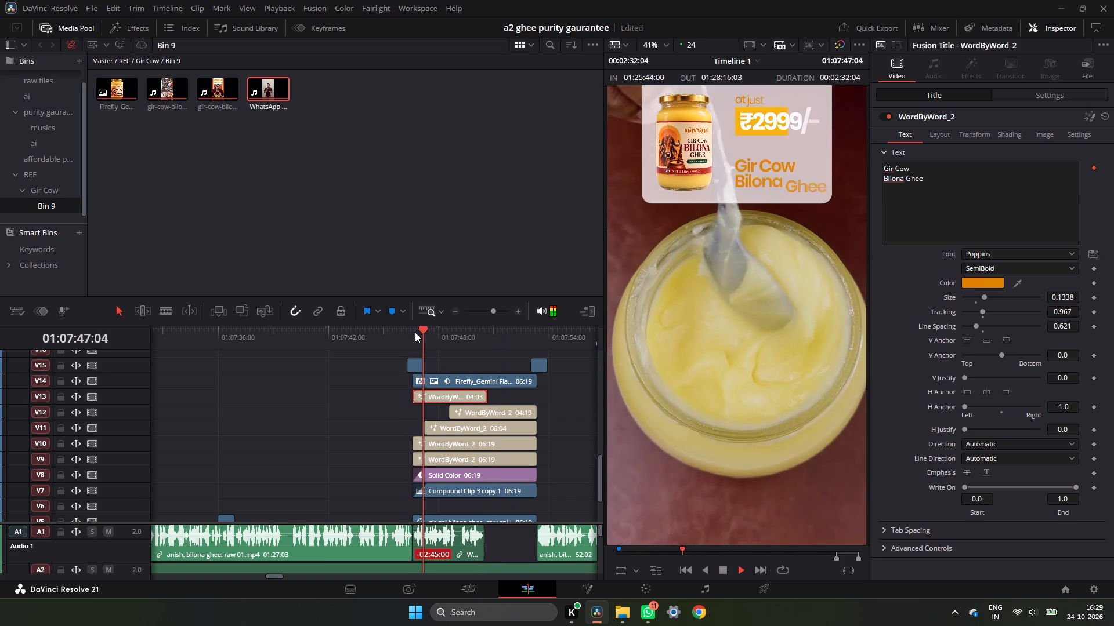
key("space")
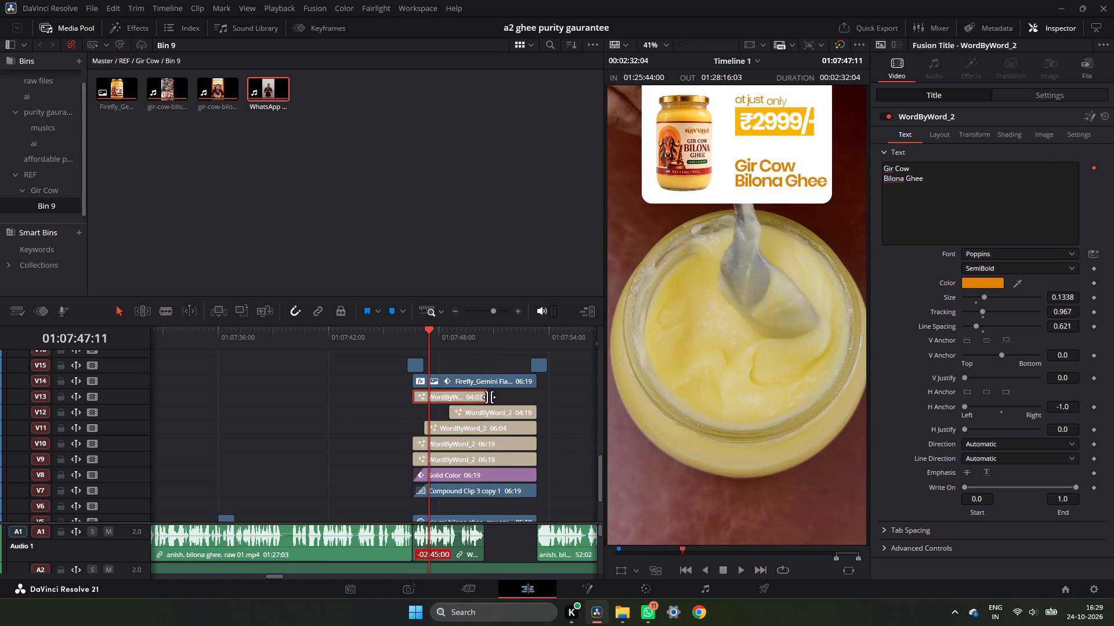
left_click_drag(489, 397, 541, 399)
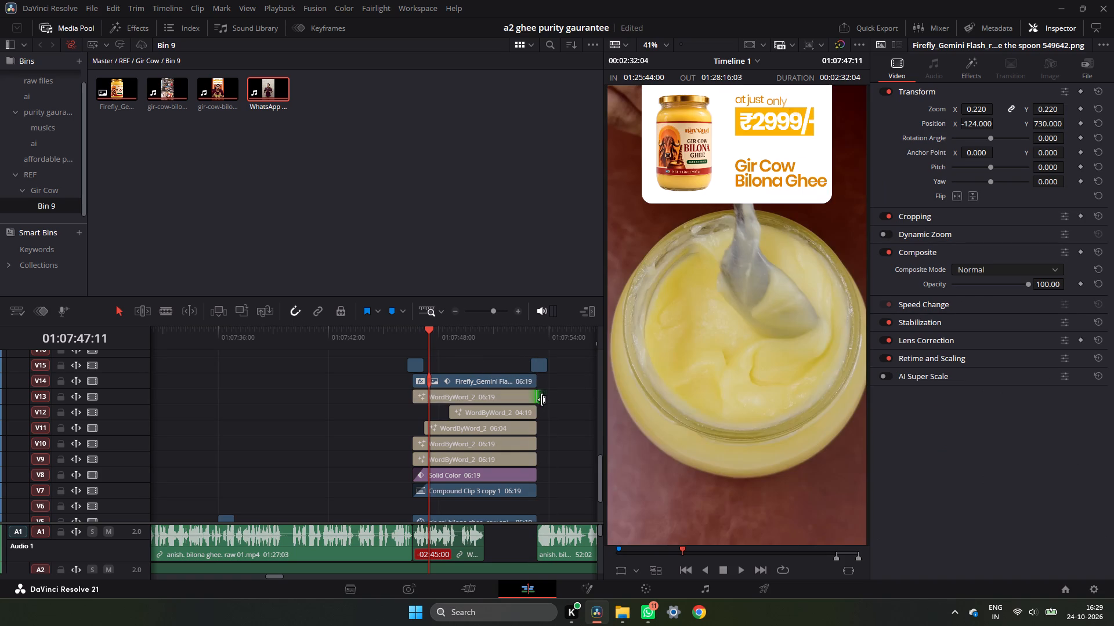
key("space")
key("space")
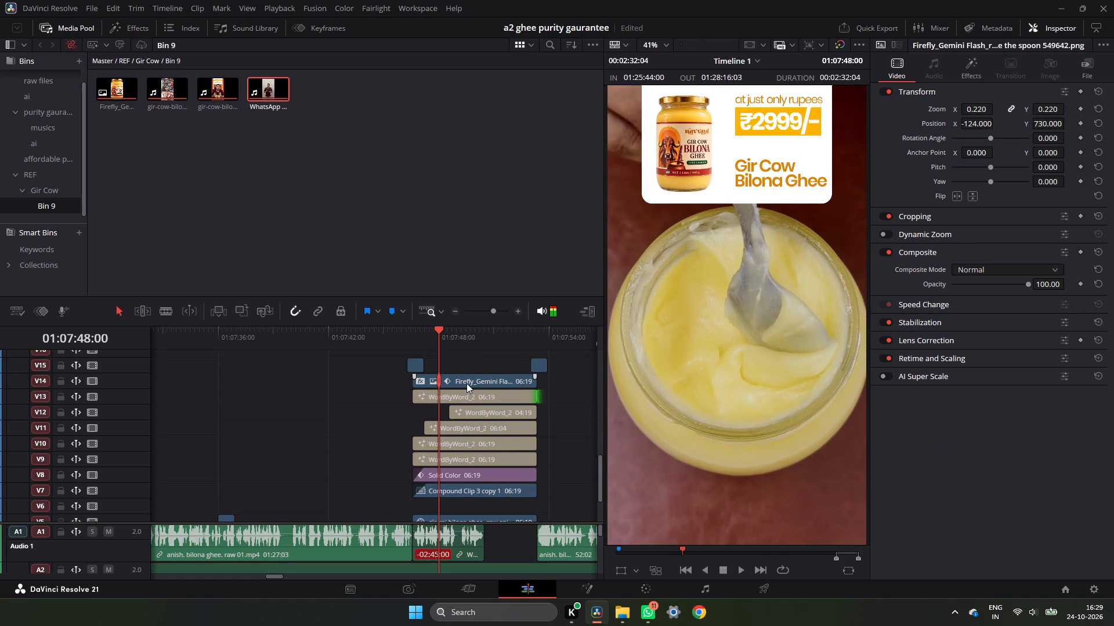
left_click(407, 340)
key("space")
key("space")
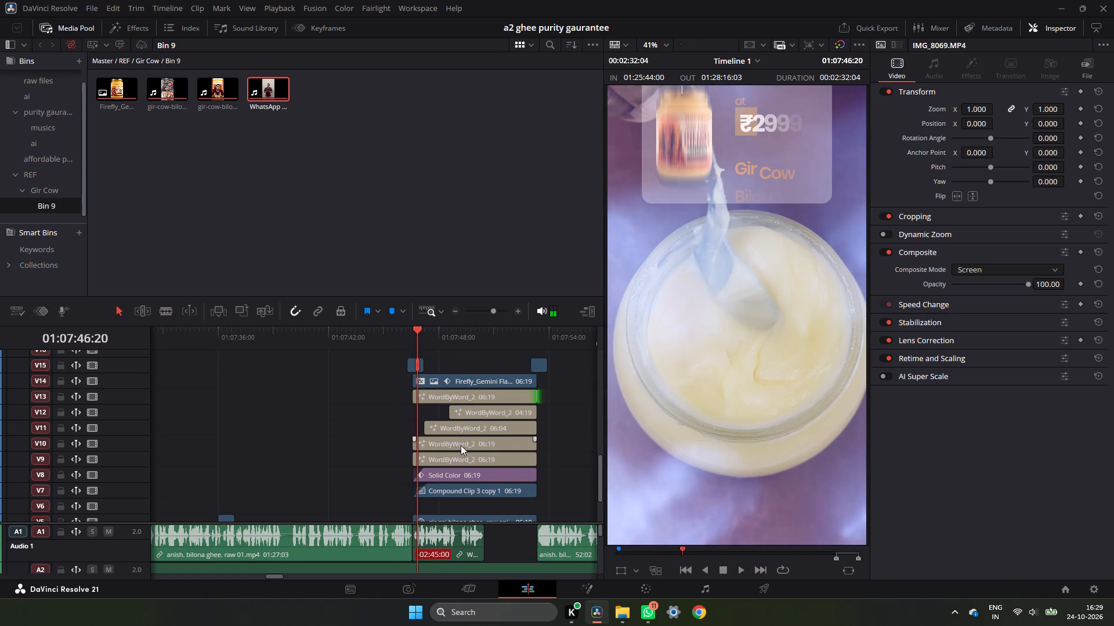
Switch the Firefly image, Compound Clip 3 copy 1 and Solid Color overlays off and back on to identify what each one shows.
left_click(469, 390)
left_click(469, 390)
left_click(471, 388)
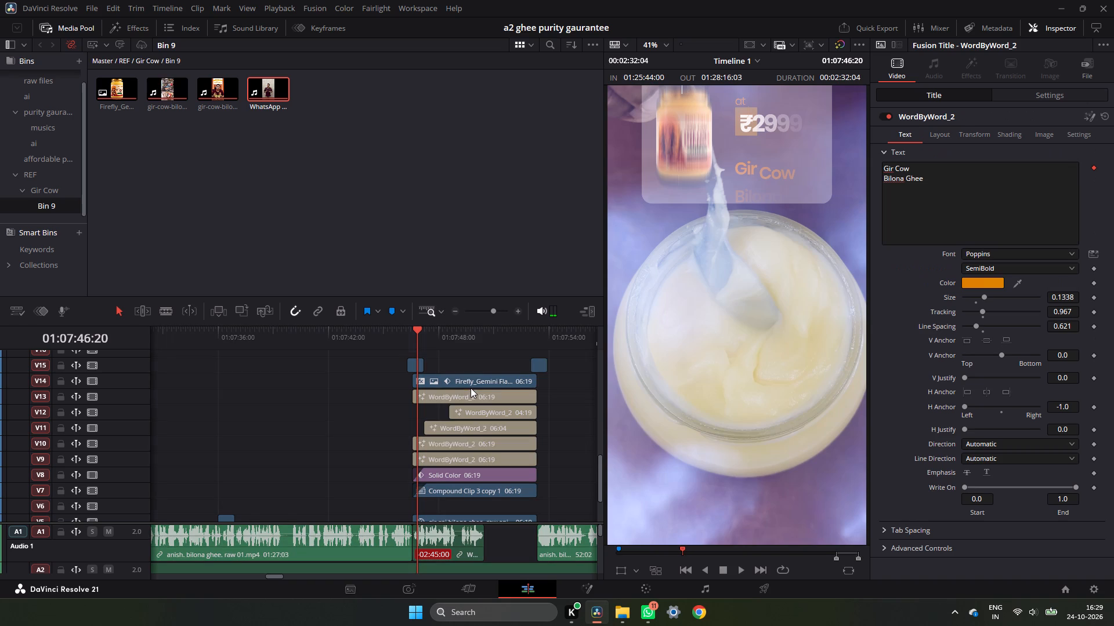
left_click(481, 375)
type("dd")
left_click(469, 487)
type("dd")
left_click(466, 469)
type("dd")
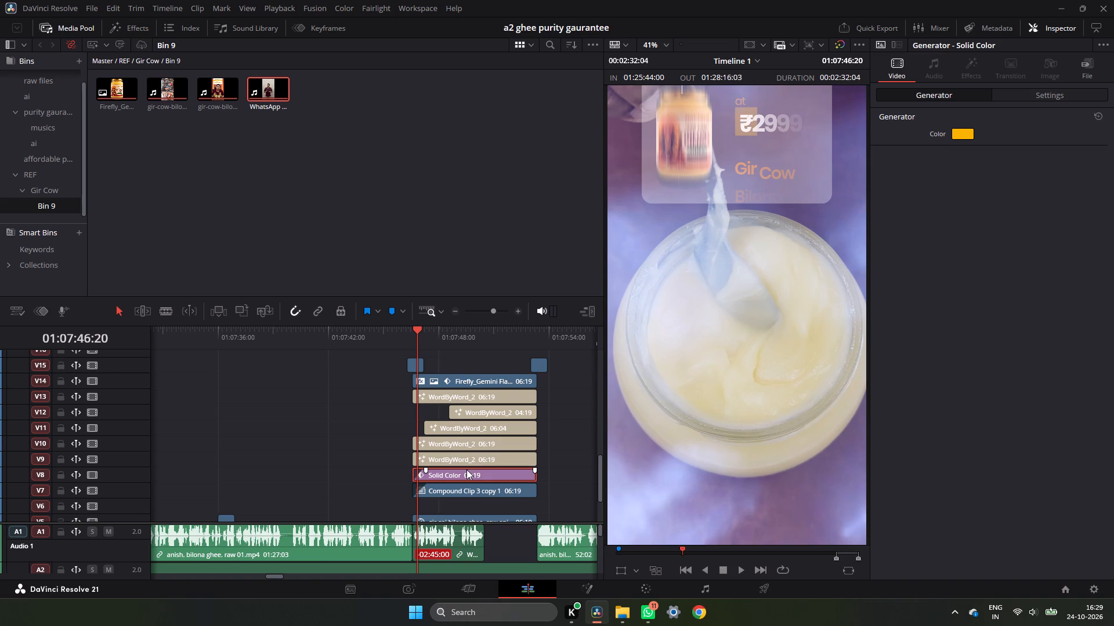
Raise the Gir Cow Bilona Ghee title on V13 to the top of the offer card by setting its layout Center Y to 0.667.
left_click(411, 327)
key("space")
key("space")
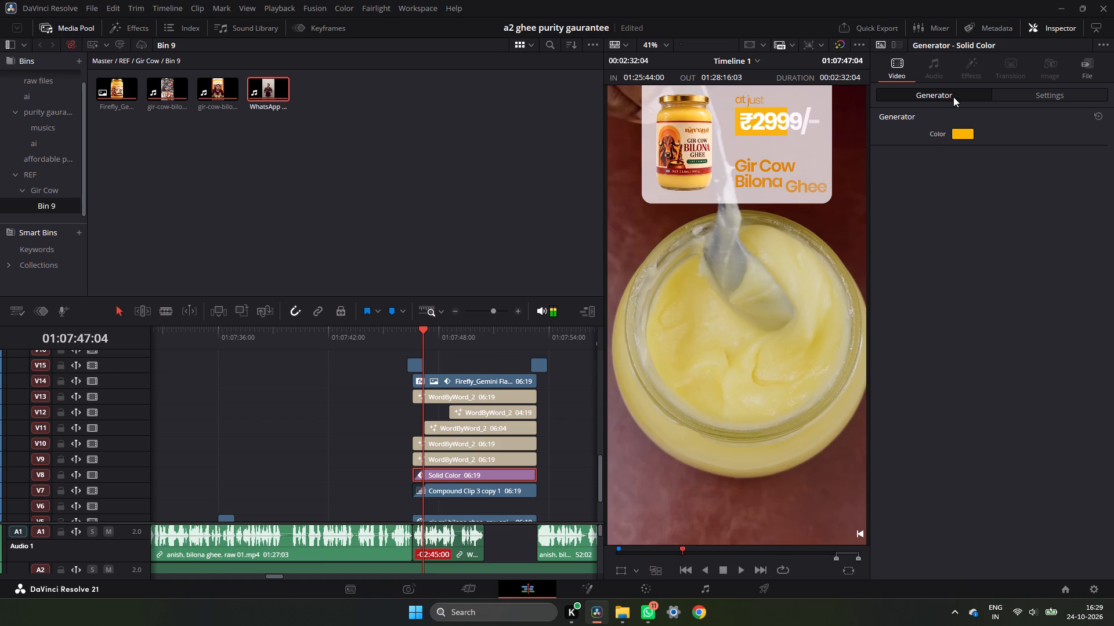
key("space")
key("space")
left_click(478, 393)
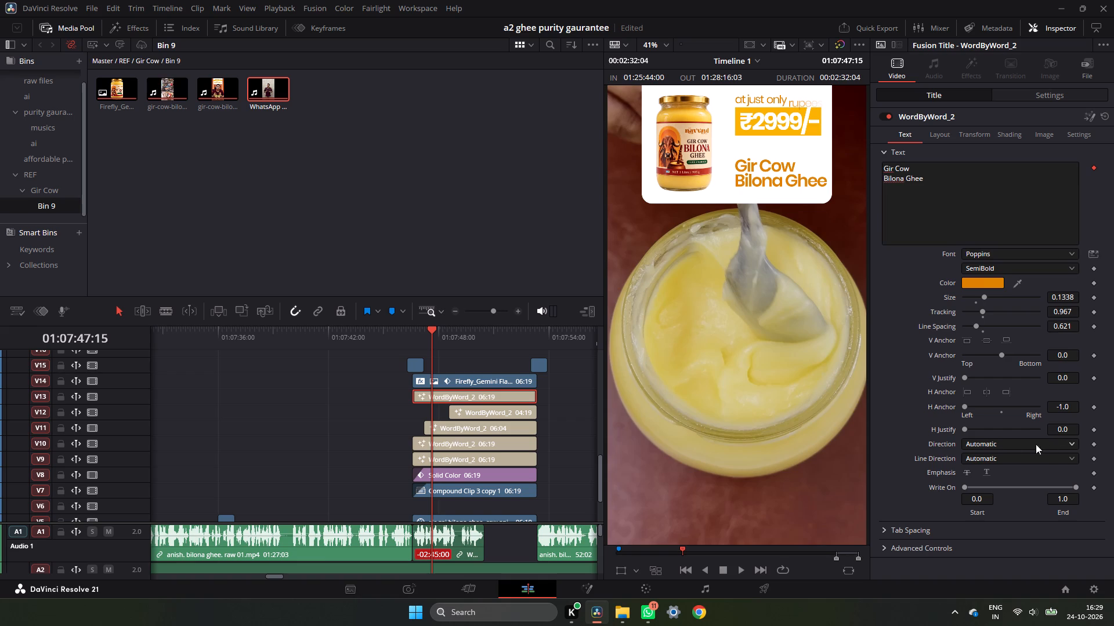
scroll(1018, 410, "down", 6)
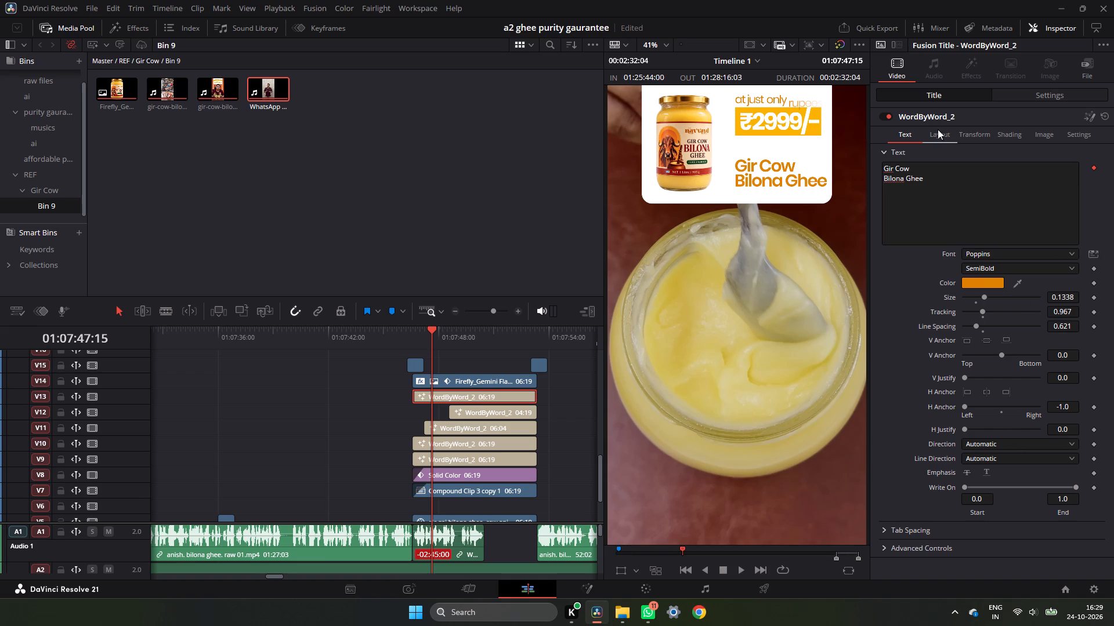
left_click(936, 130)
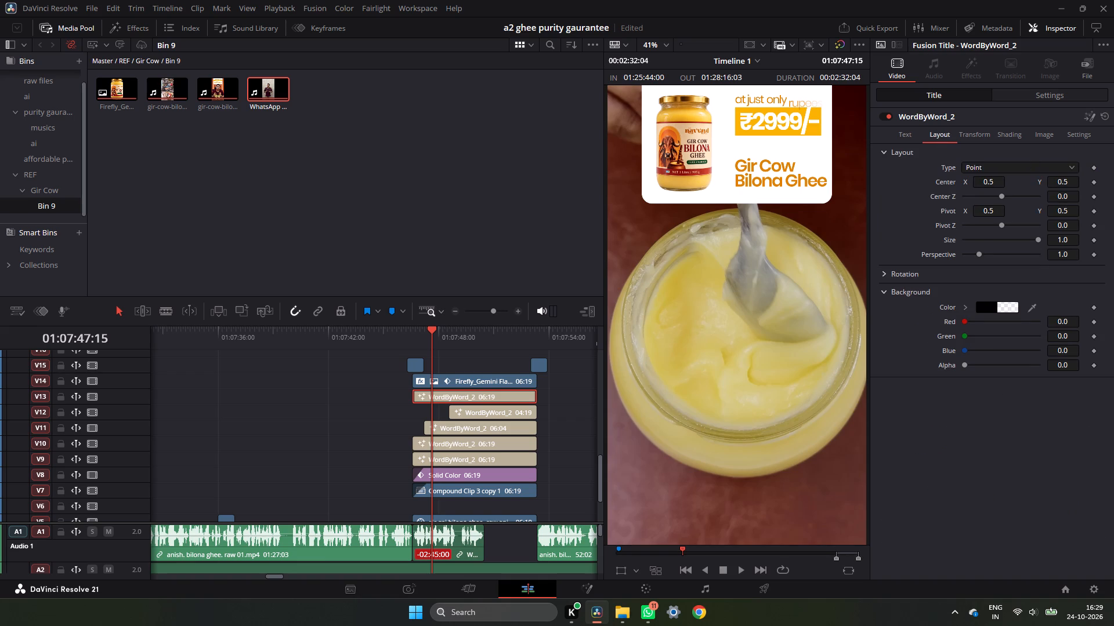
left_click_drag(1066, 183, 631, 196)
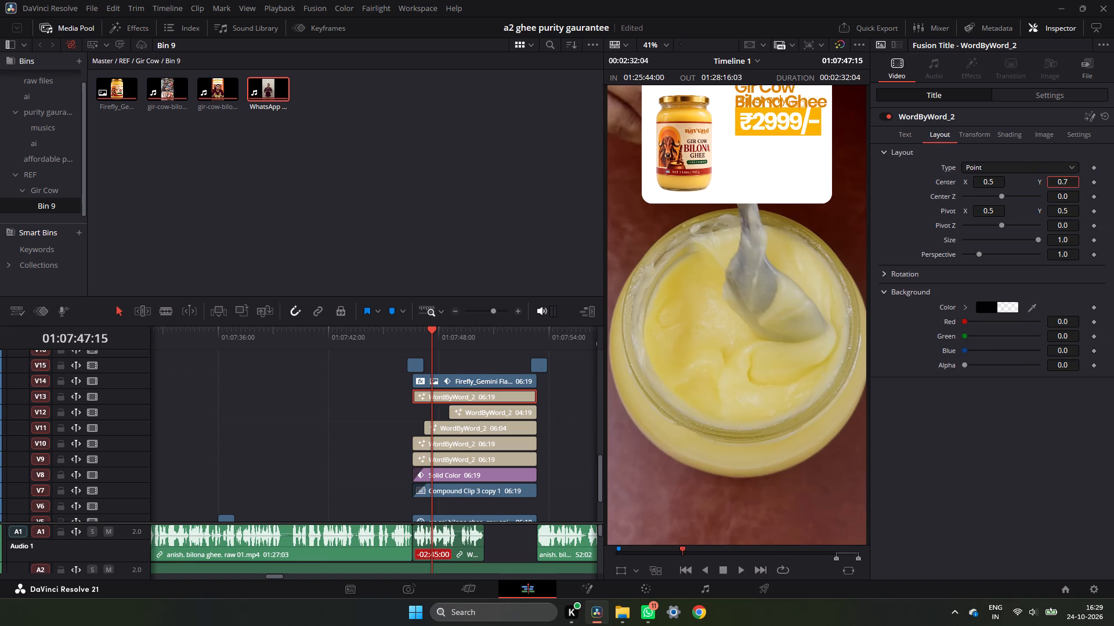
left_click_drag(631, 196, 612, 206)
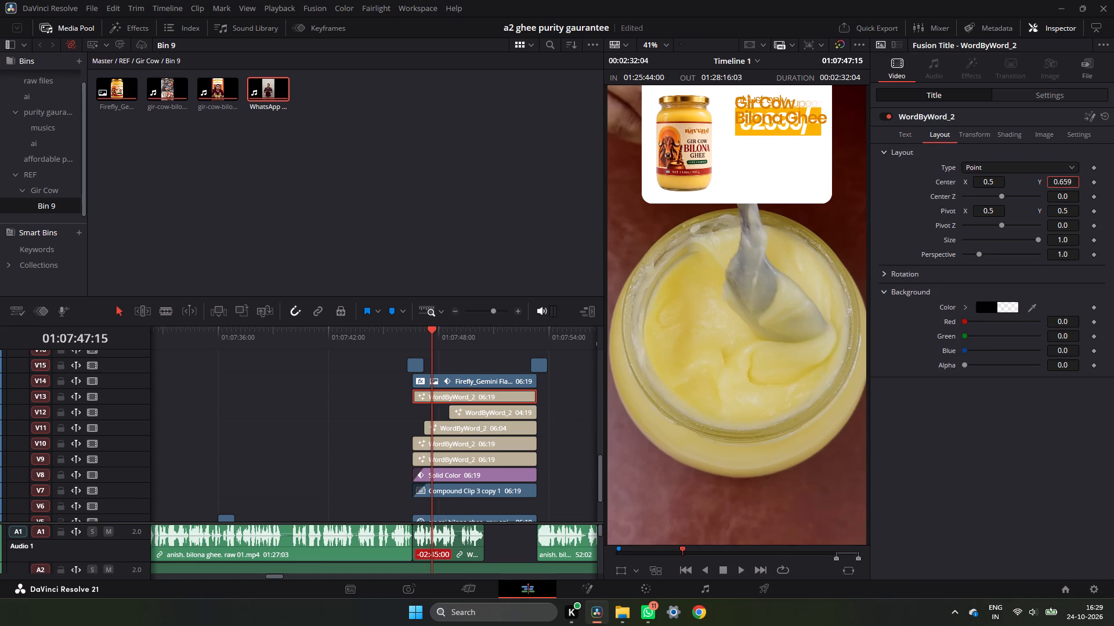
left_click_drag(612, 206, 617, 206)
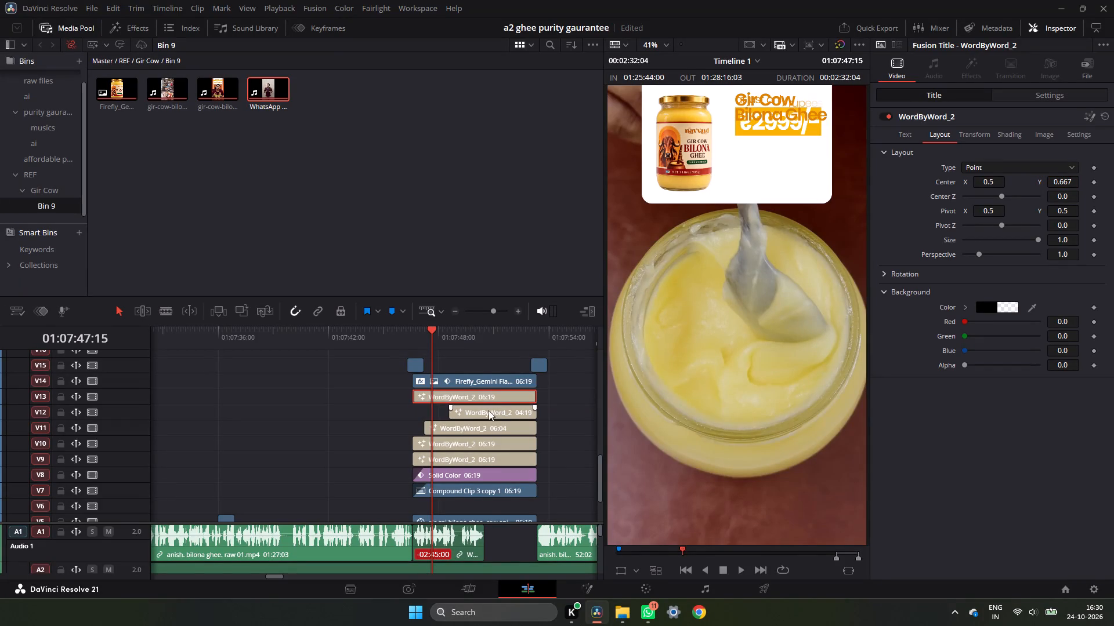
Replay the price offer against the audio and move the 2 Litre title on V12 about 8 frames earlier.
left_click(417, 339)
key("space")
key("space")
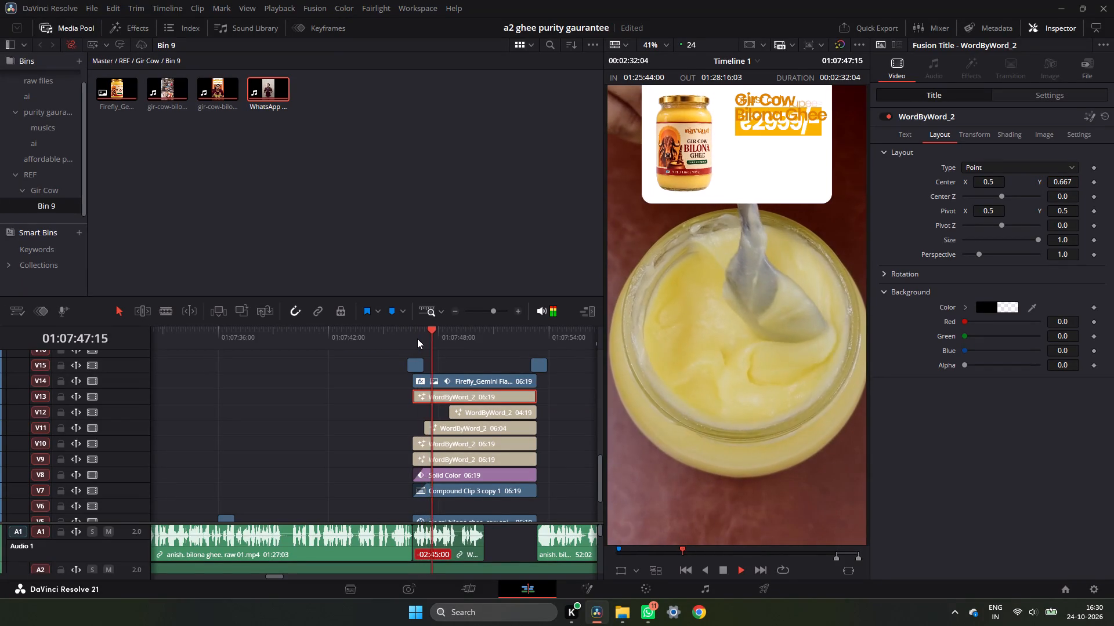
key("space")
key("space")
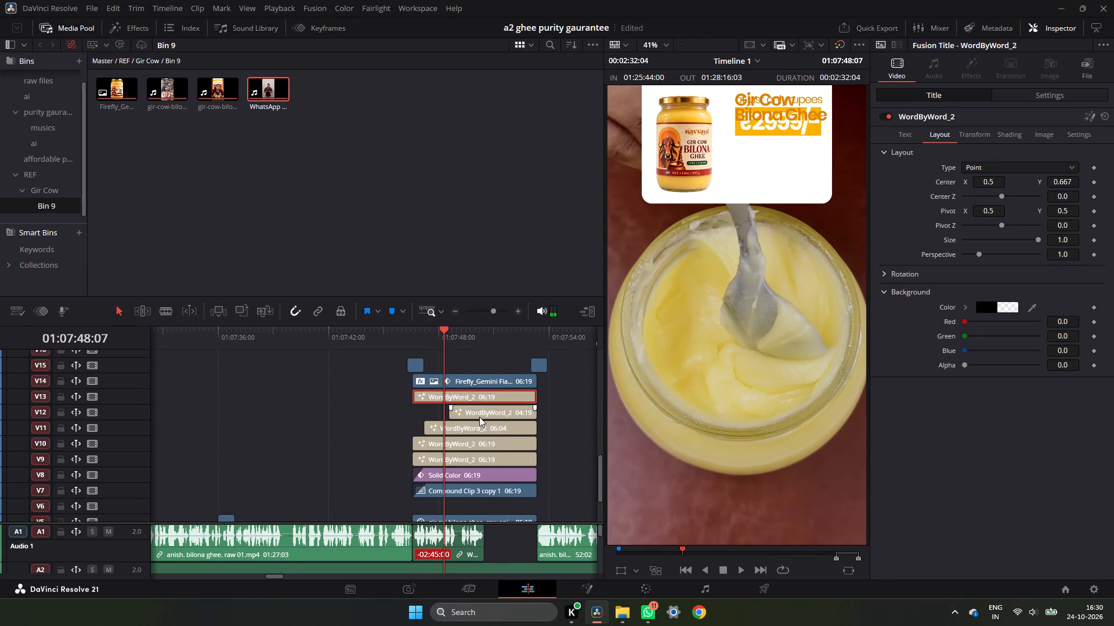
key("space")
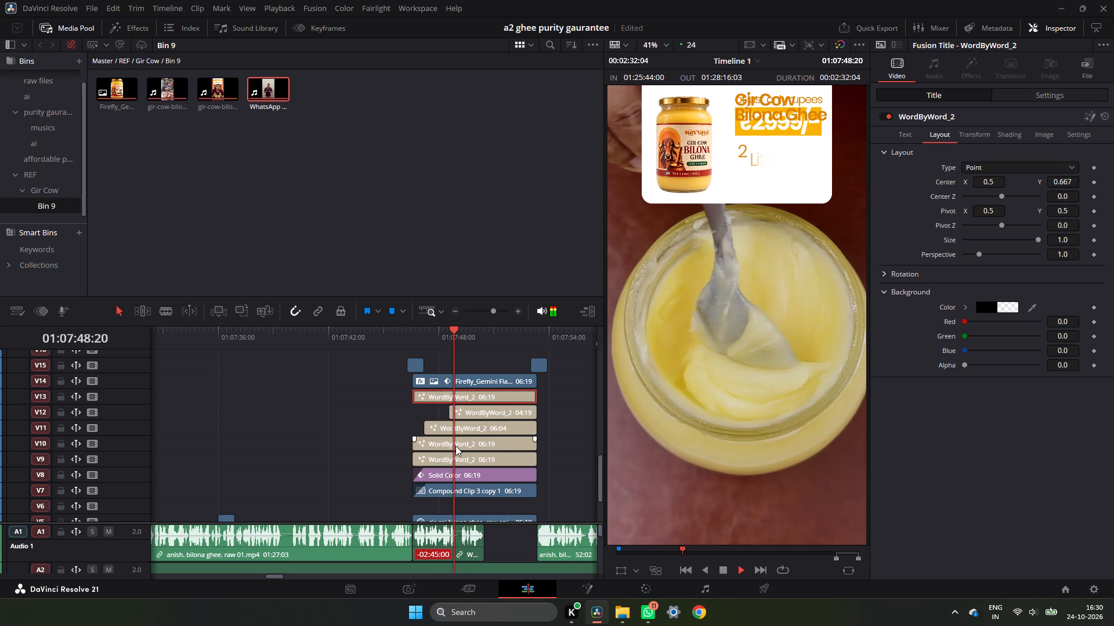
key("space")
left_click(491, 439)
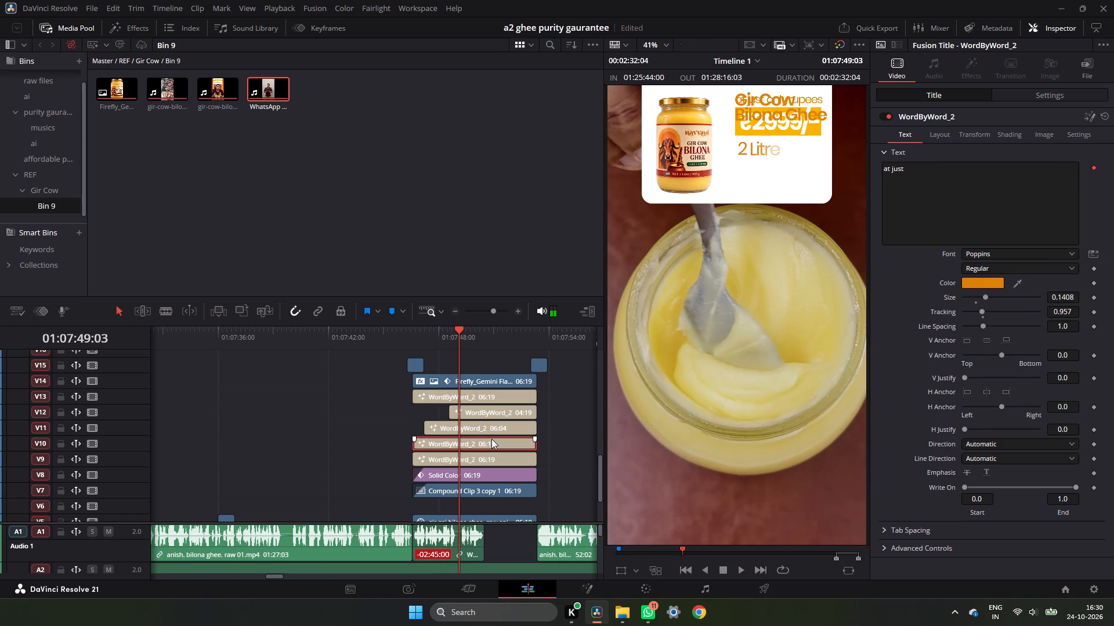
left_click(497, 422)
left_click(497, 421)
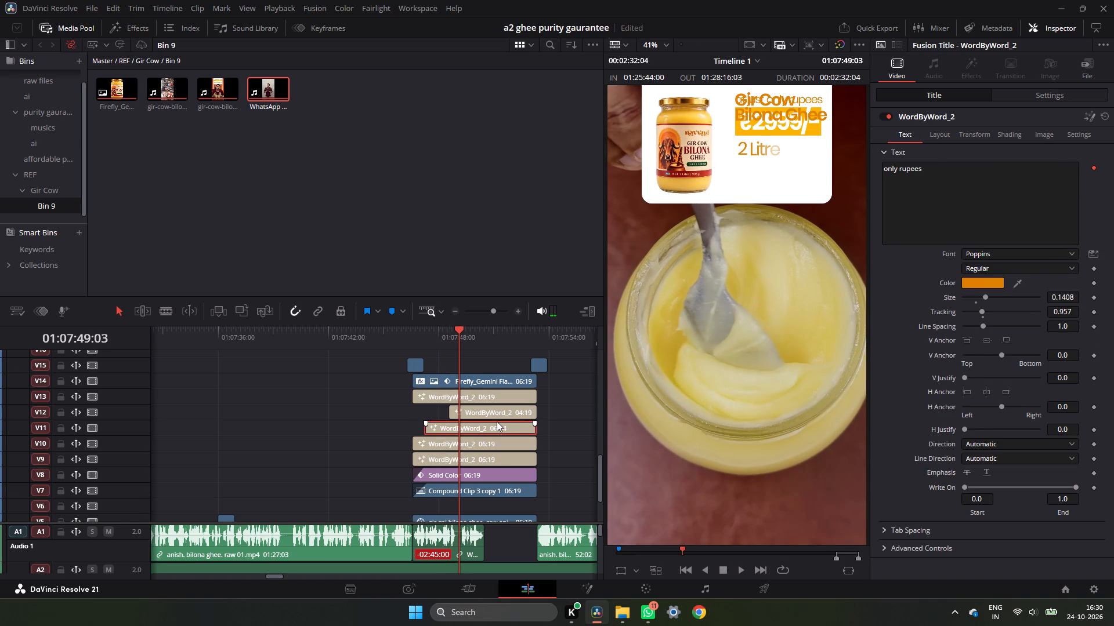
left_click(496, 414)
left_click_drag(496, 414, 487, 412)
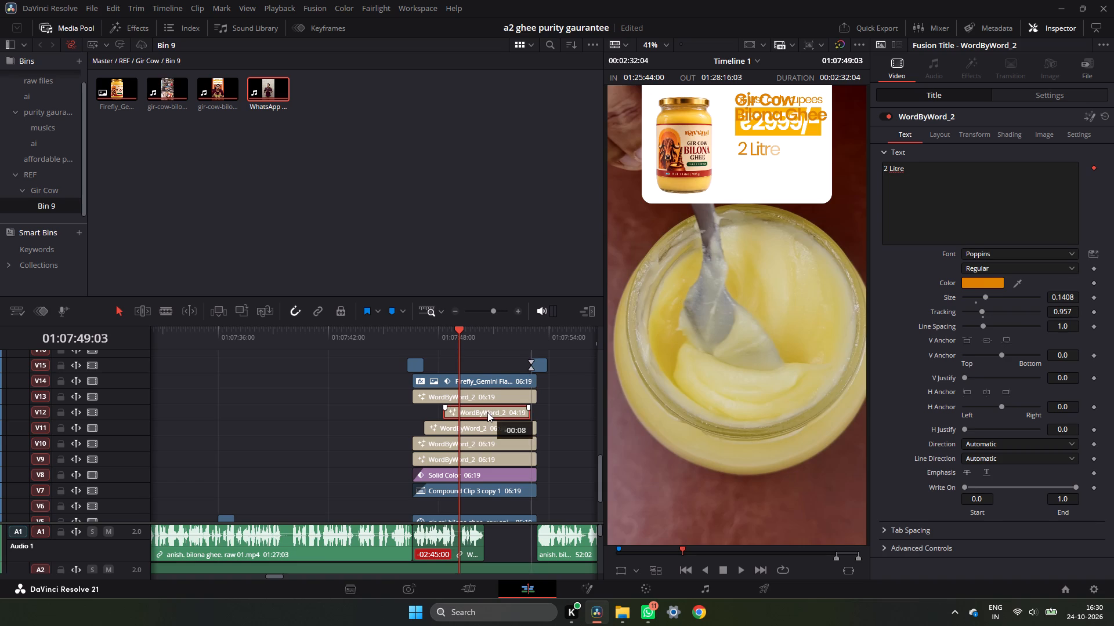
left_click_drag(487, 412, 484, 412)
Replay the offer in short bursts and shift the 2 Litre title on V12 slightly earlier to match the spoken words.
left_click(438, 329)
key("space")
key("space")
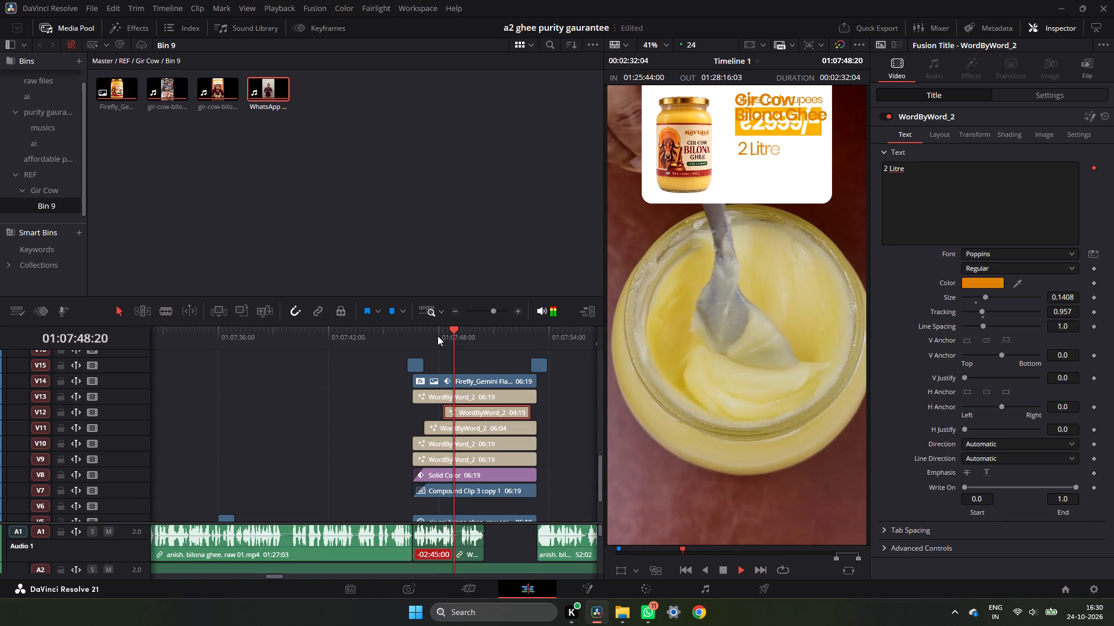
left_click(442, 340)
key("space")
left_click(423, 334)
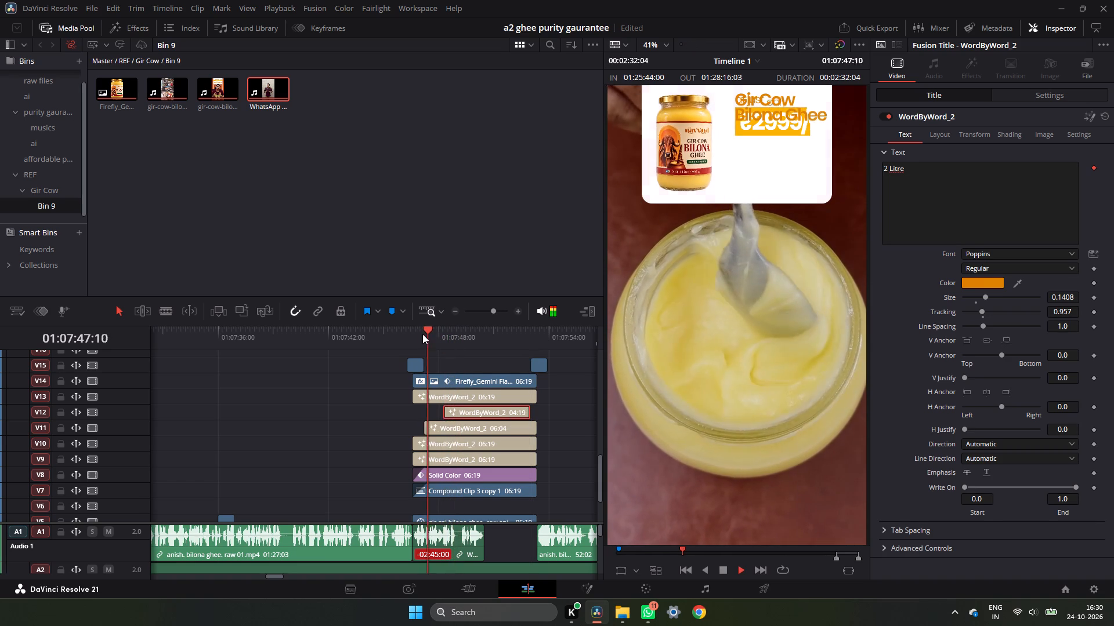
key("space")
key("space")
key("space")
left_click_drag(466, 412, 459, 413)
key("space")
key("space")
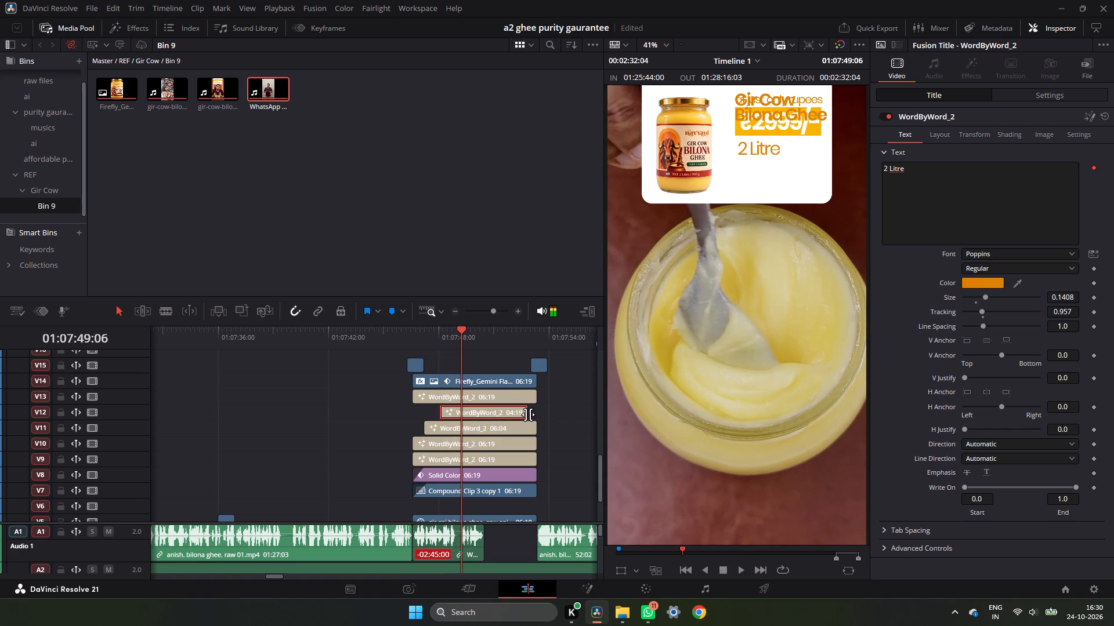
Extend the end of the 2 Litre title on V12 to line up with the other offer overlays, for a duration of 05:07.
left_click_drag(526, 414, 536, 415)
left_click(524, 415)
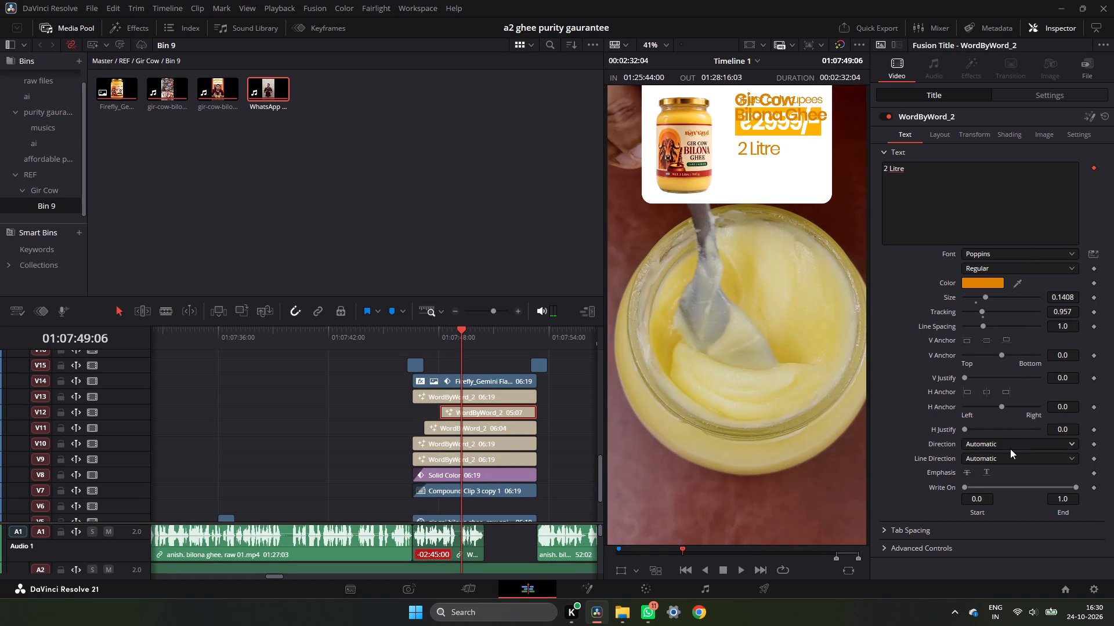
Raise the 2 Litre title to just below Gir Cow Bilona Ghee by setting its layout Pivot Y to 0.589, and play on briefly.
scroll(1006, 449, "down", 5)
left_click(939, 133)
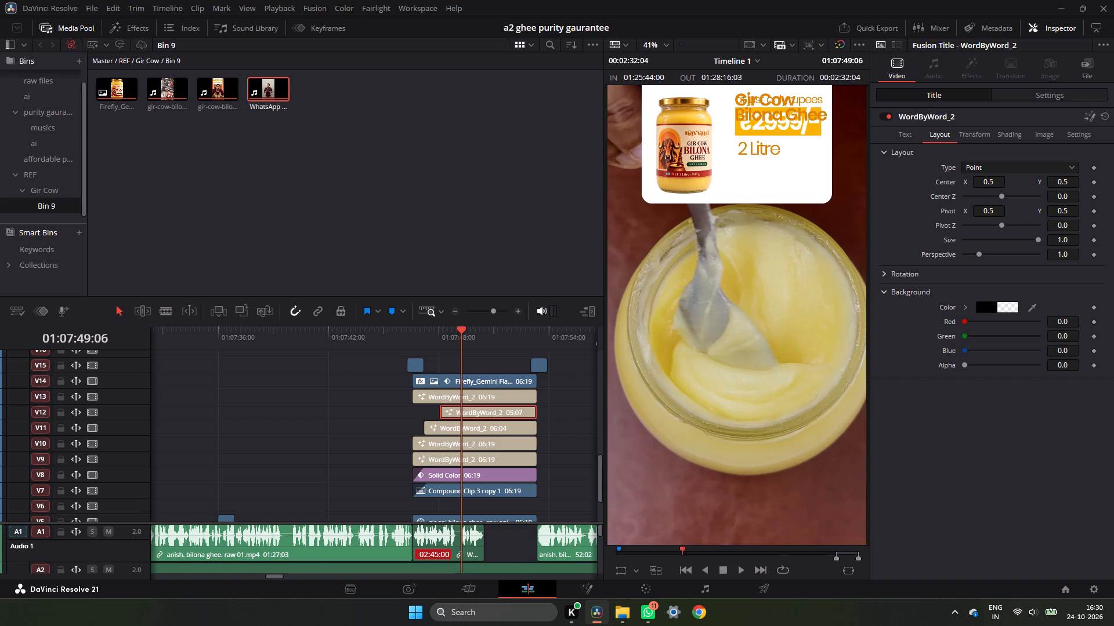
left_click_drag(1070, 212, 624, 226)
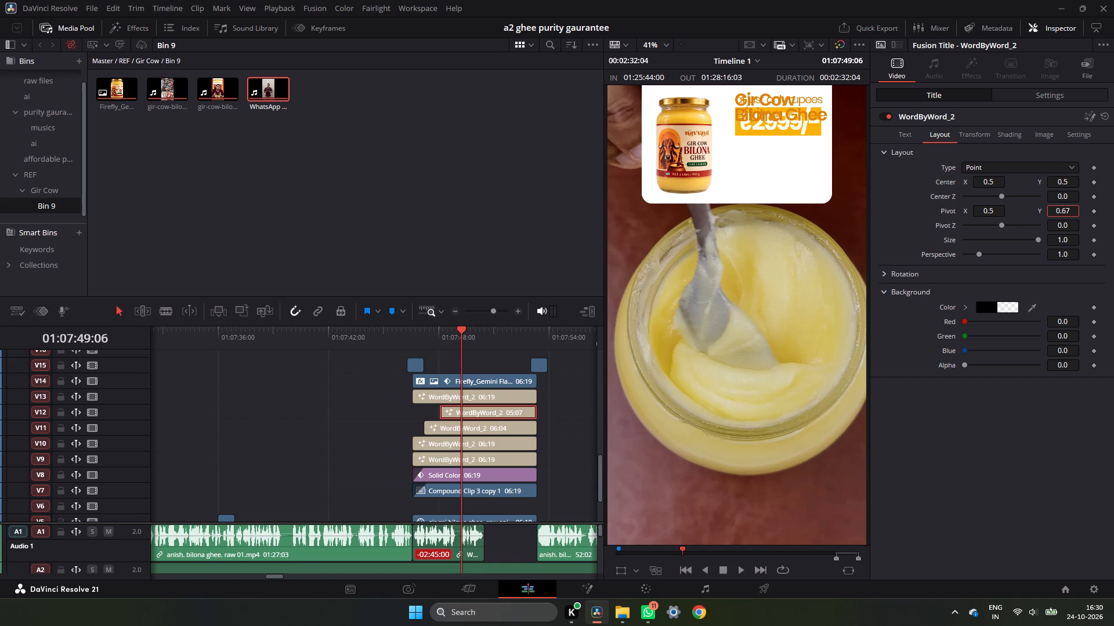
left_click_drag(624, 226, 568, 270)
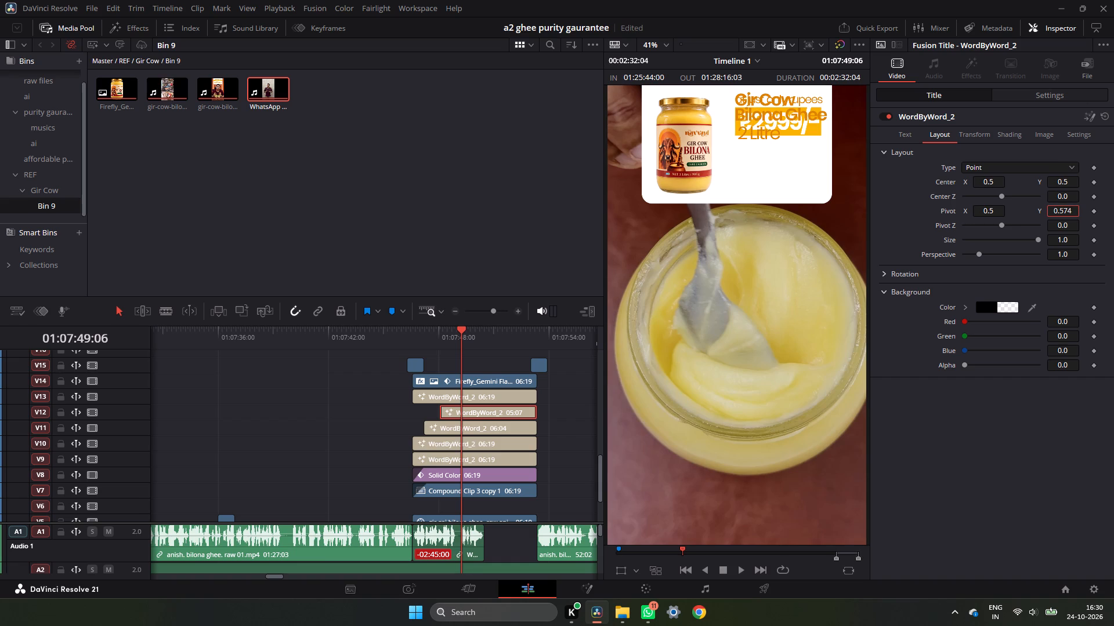
left_click_drag(568, 270, 577, 272)
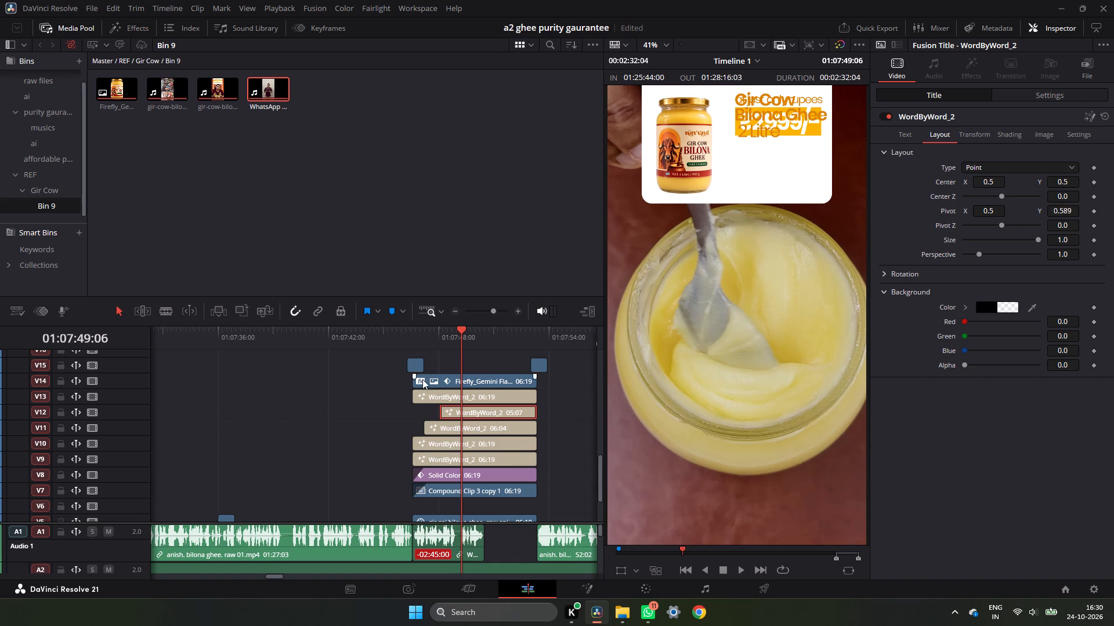
key("space")
key("space")
Lower the "at just" title on V10 to below the 2 Litre line by setting its layout Pivot Y to 0.117.
left_click(505, 422)
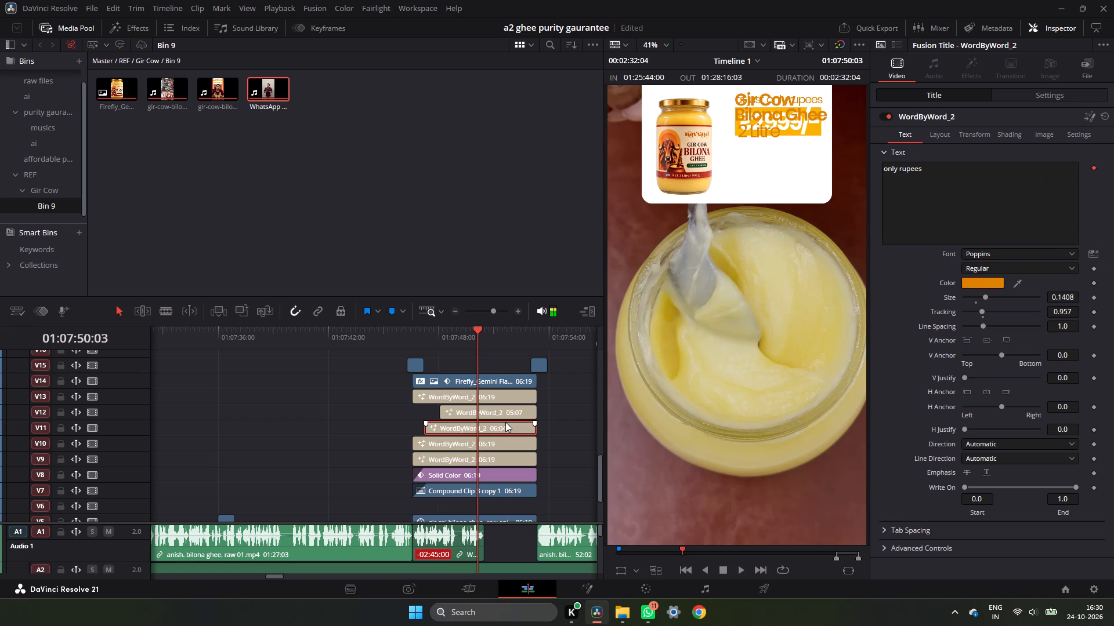
left_click(486, 448)
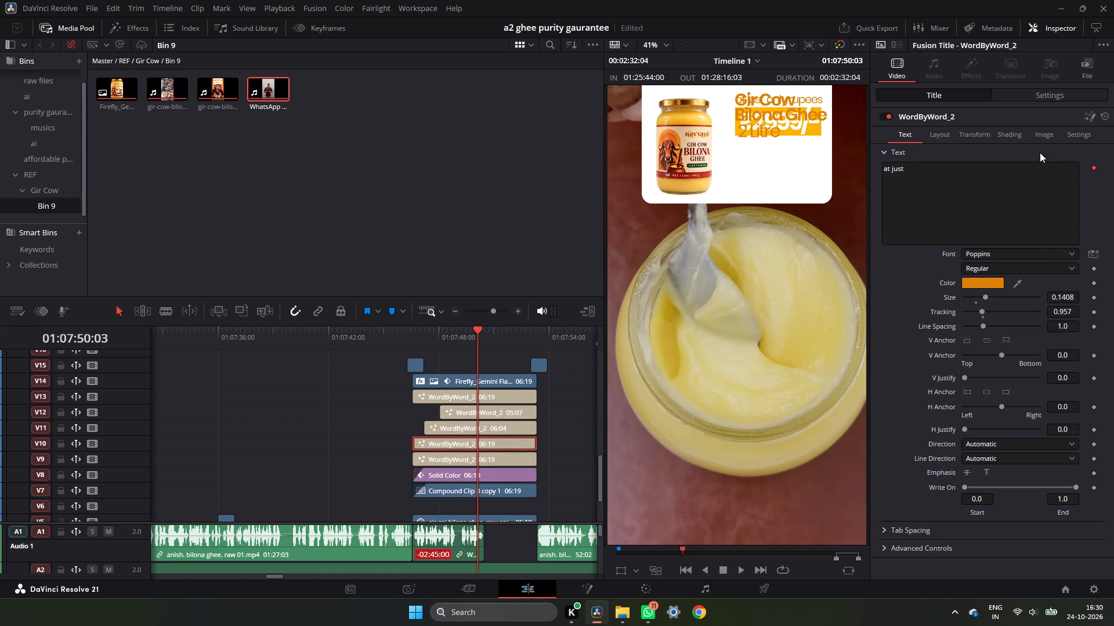
left_click(932, 132)
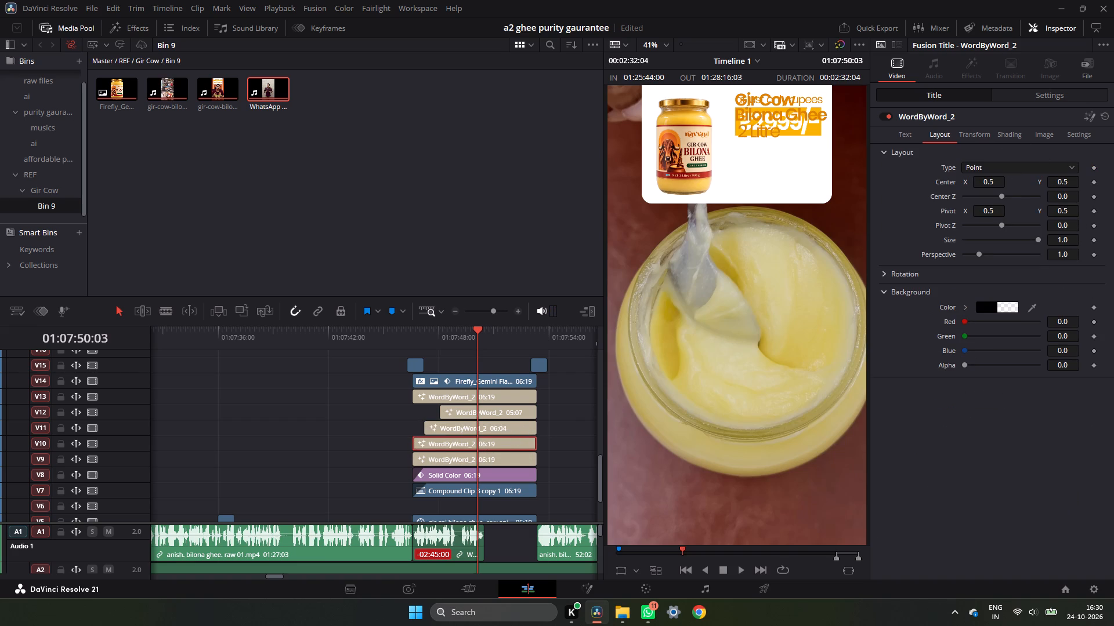
left_click_drag(1070, 208, 848, 279)
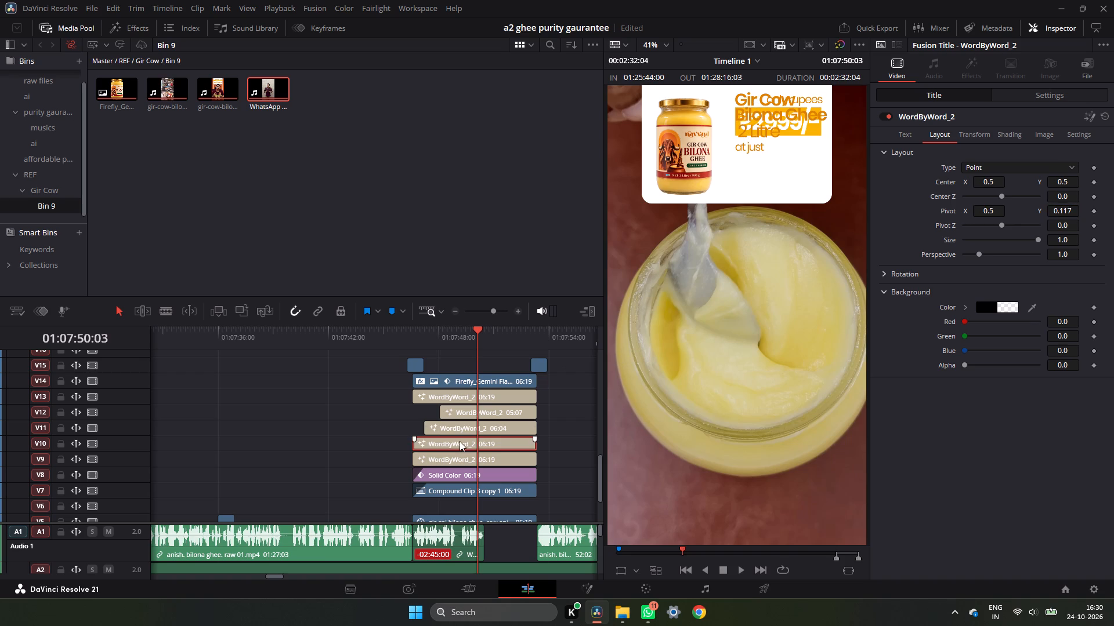
Lower the "only rupees" title on V11 into line with "at just" by setting its transform Position Y to 702.
left_click(472, 424)
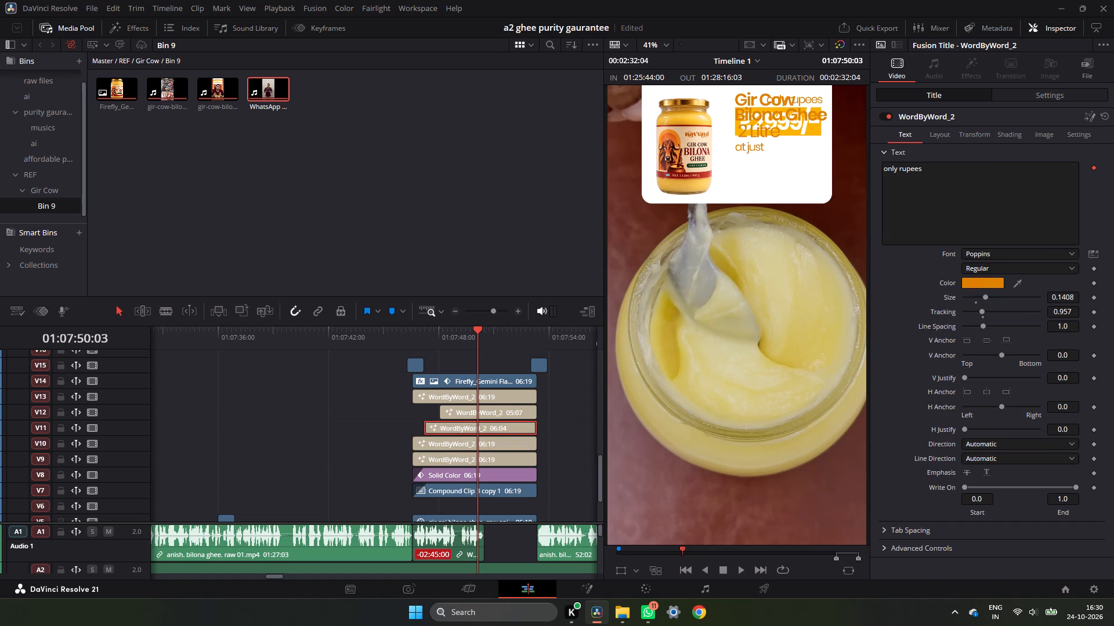
left_click(435, 438)
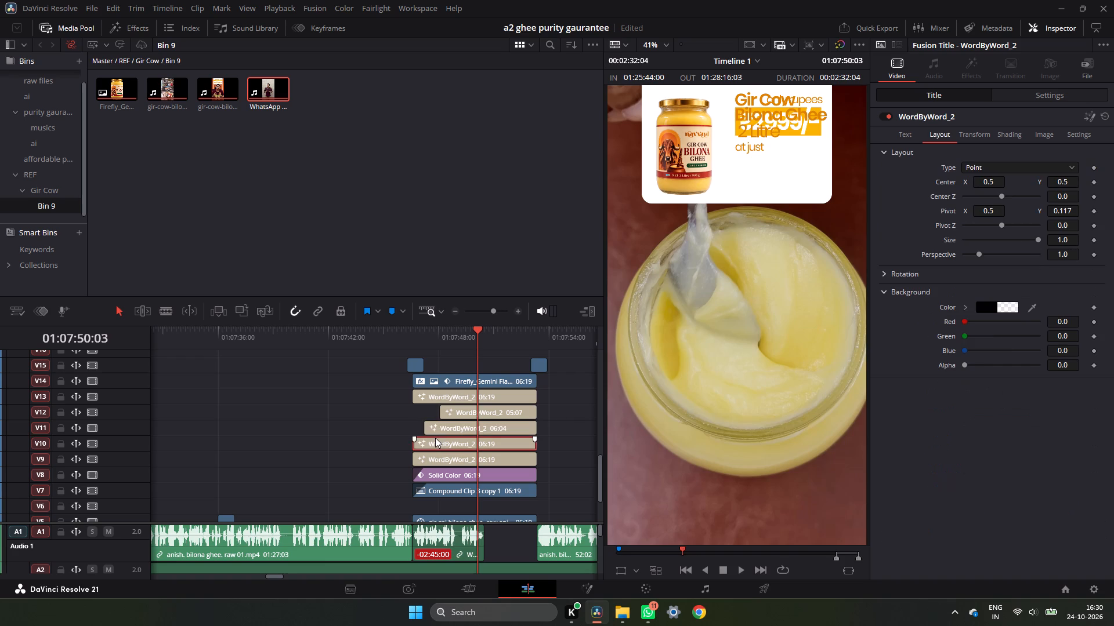
left_click(914, 90)
left_click(891, 141)
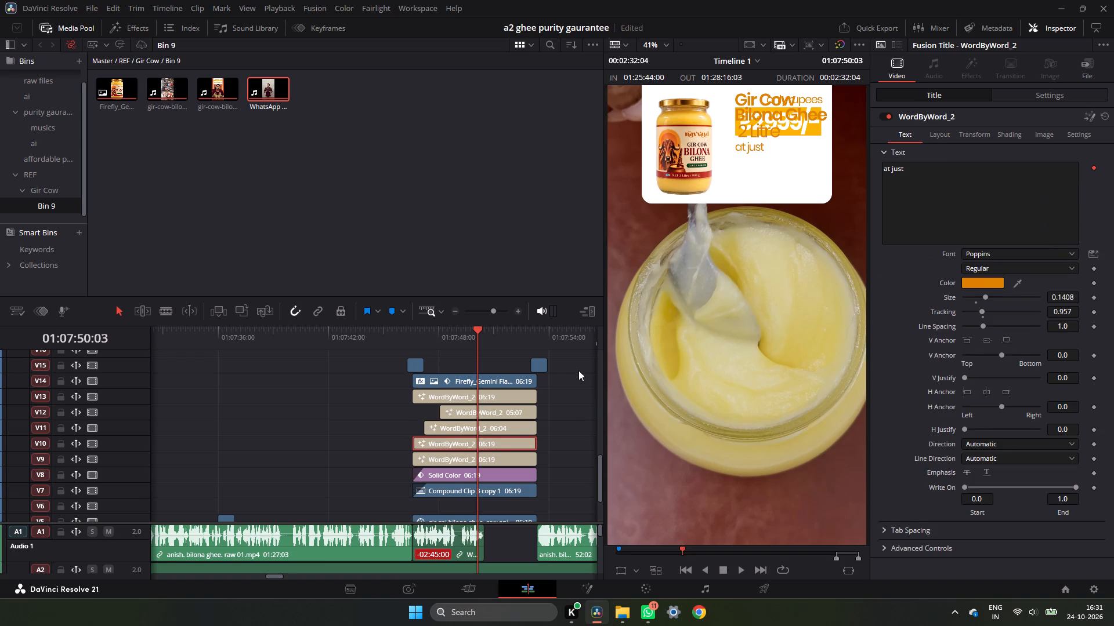
left_click(493, 453)
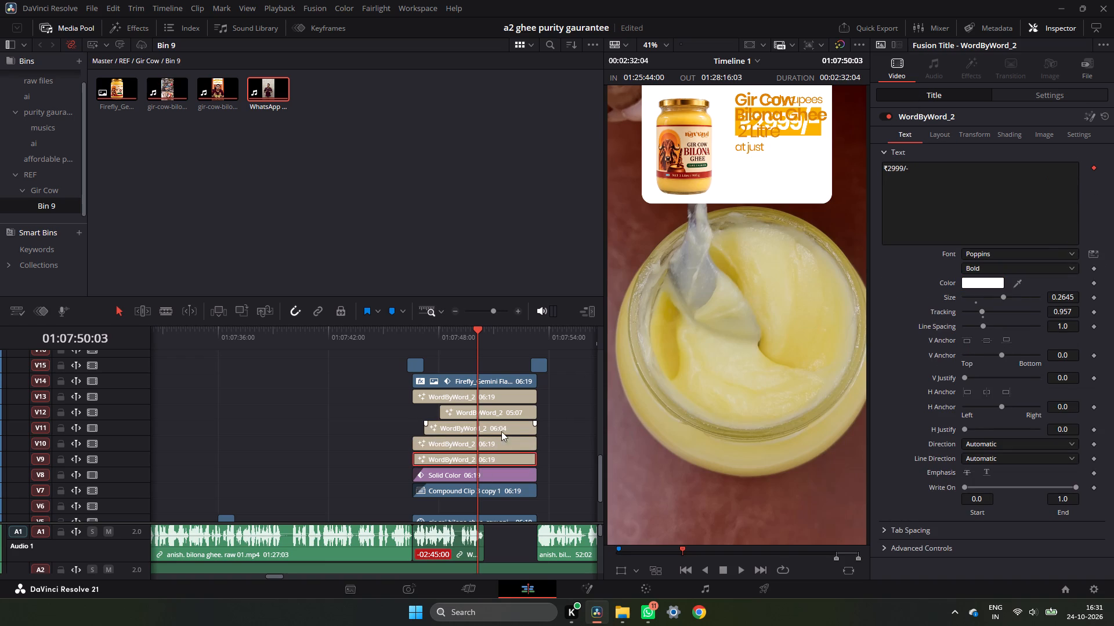
left_click(504, 422)
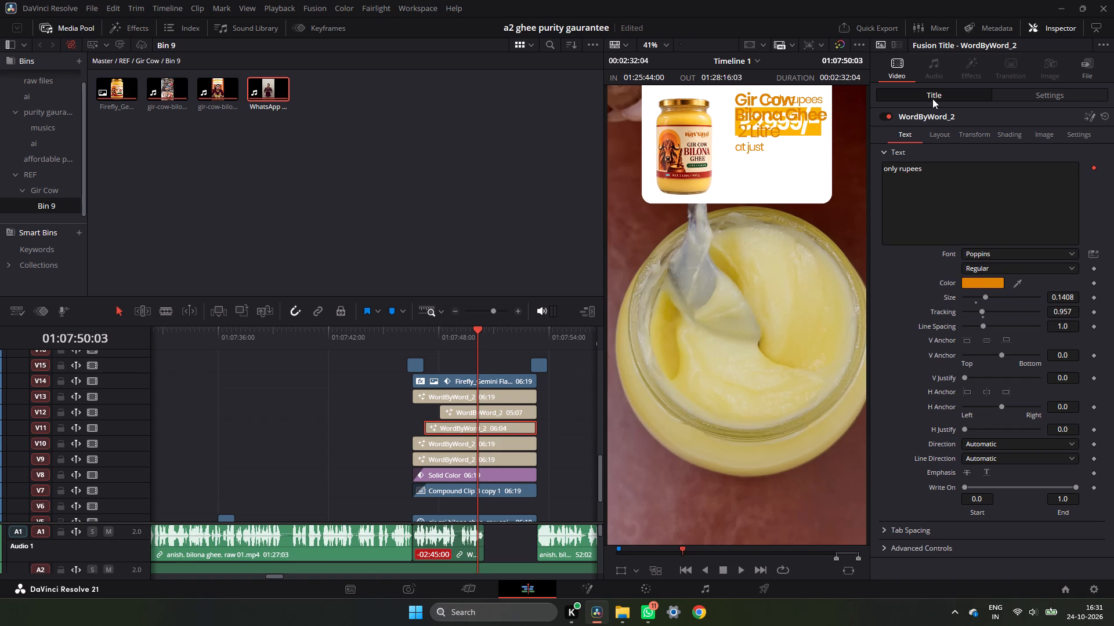
left_click(934, 96)
left_click(1025, 89)
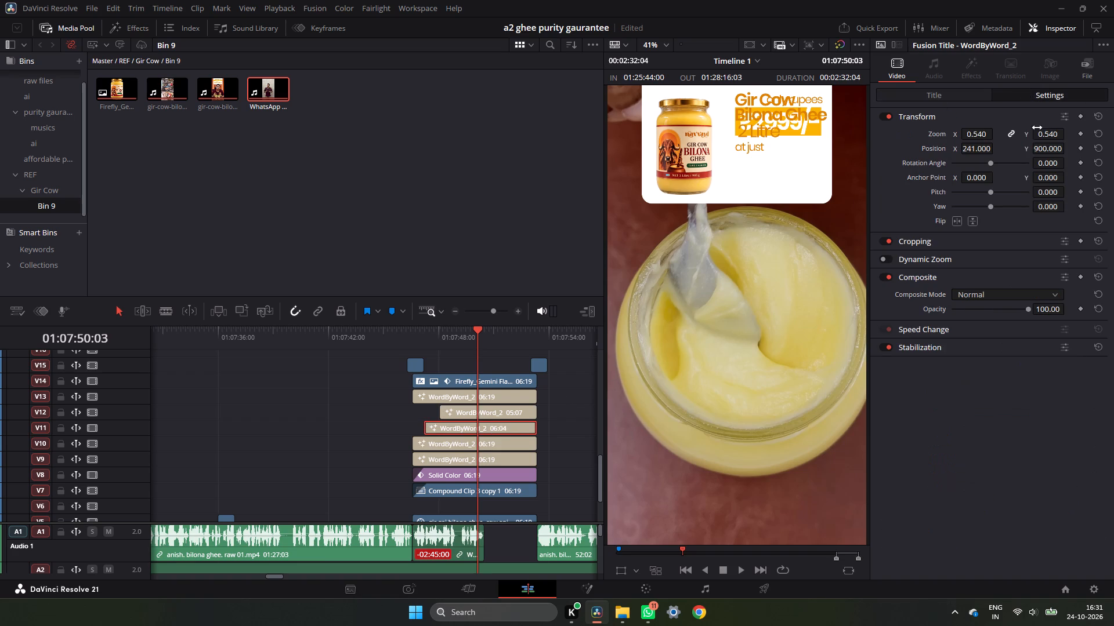
left_click_drag(1057, 152, 965, 169)
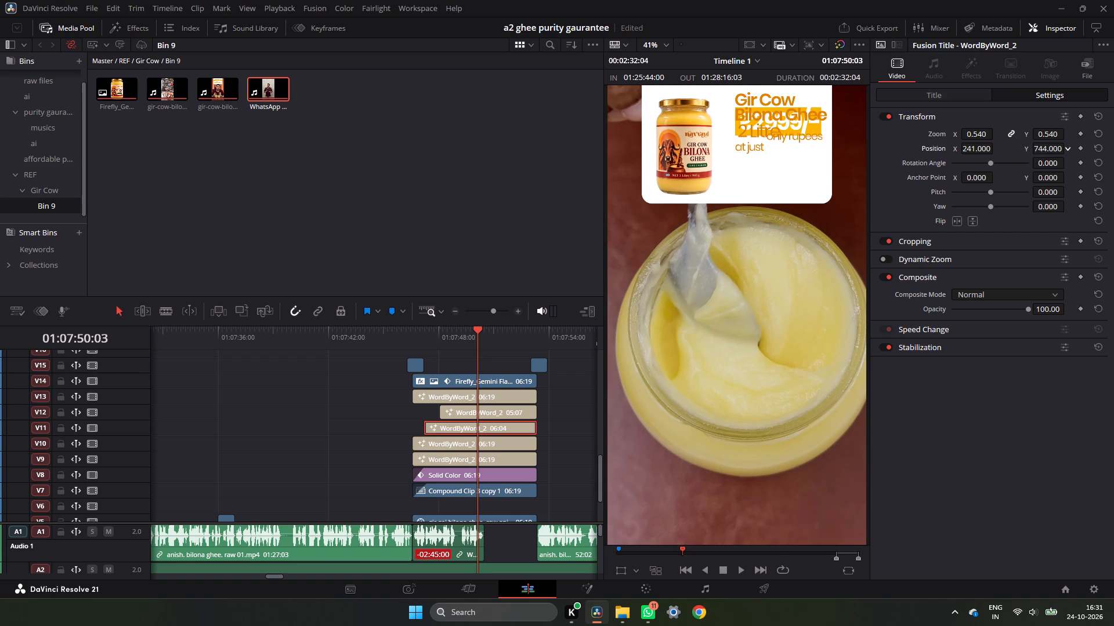
left_click_drag(965, 169, 942, 176)
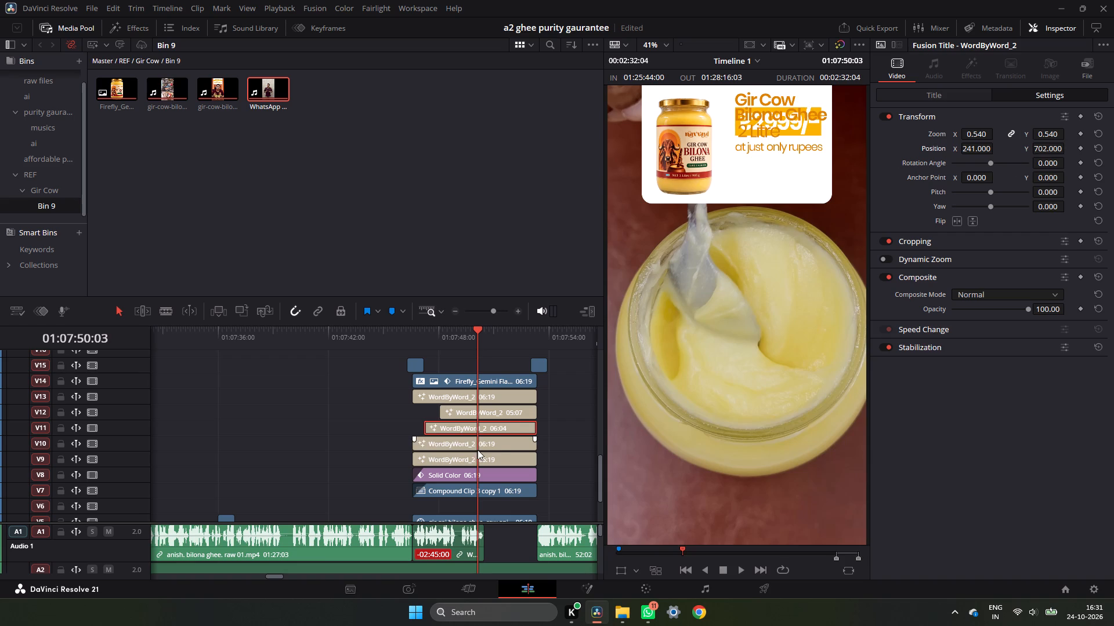
Lower the ₹2999/- title on V9 and its Solid Color background on V8 below the "at just only rupees" line, at Position Y 587 and 1037.
left_click(490, 442)
left_click(942, 93)
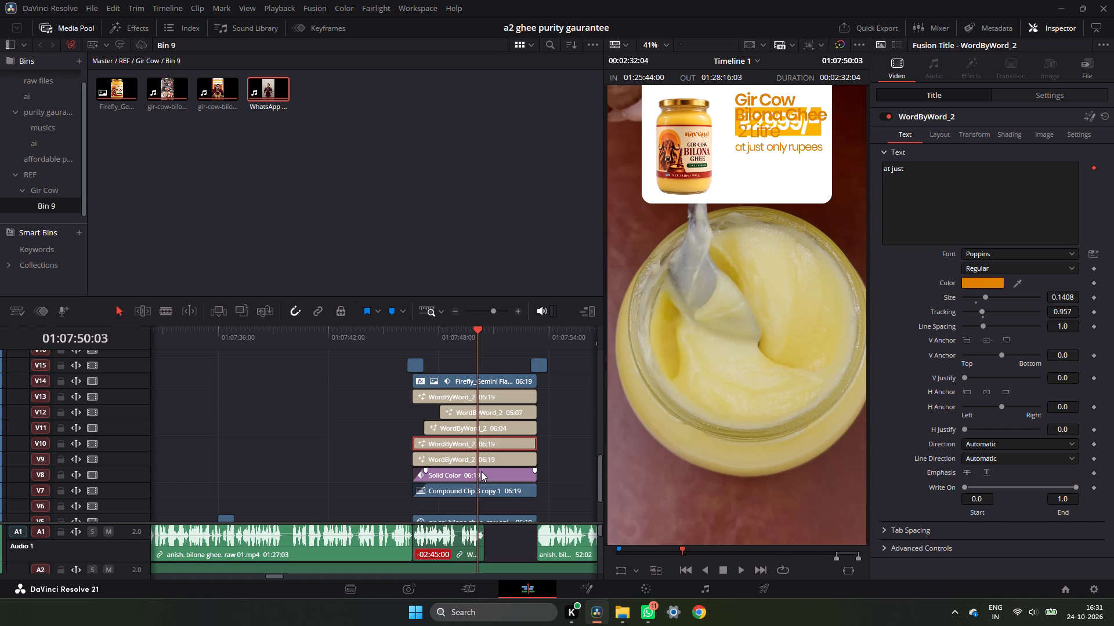
left_click(492, 460)
left_click(1051, 97)
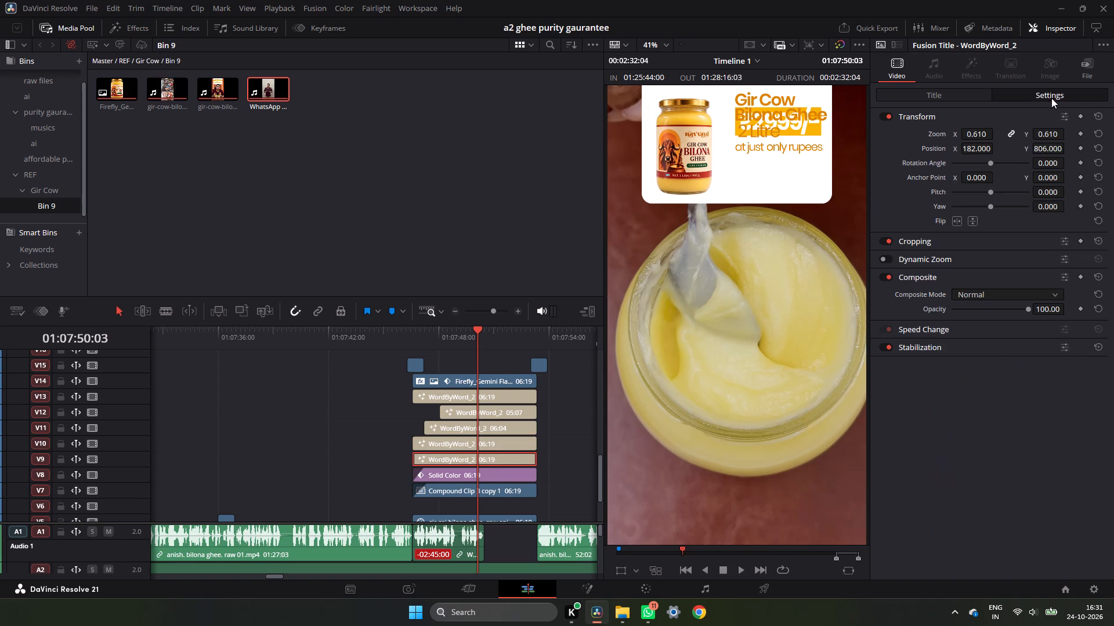
left_click_drag(1057, 148, 969, 182)
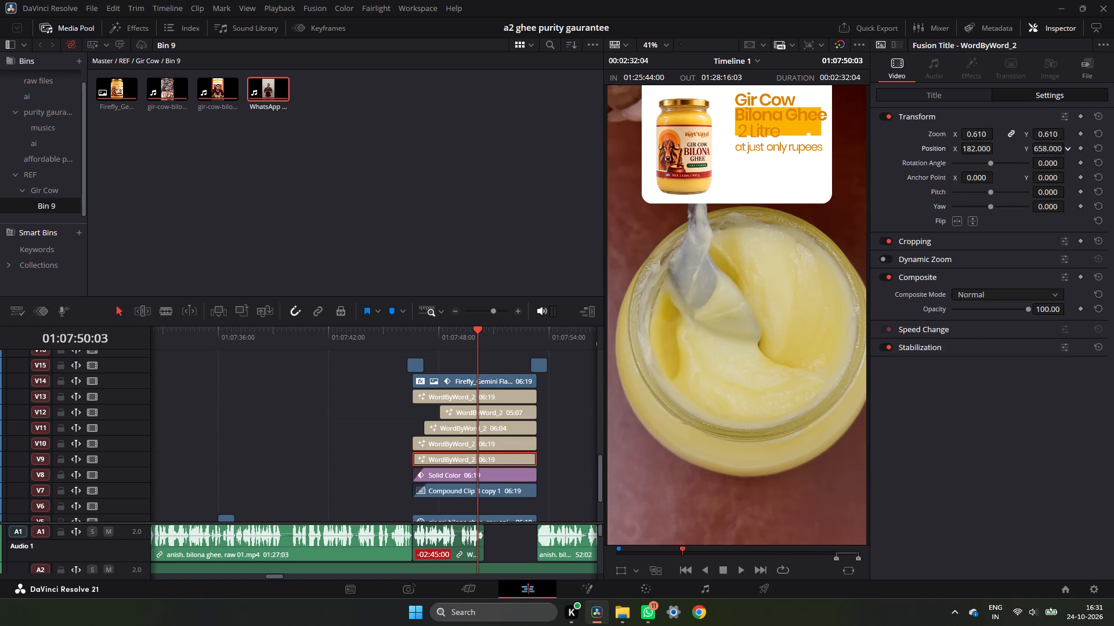
left_click_drag(969, 182, 890, 220)
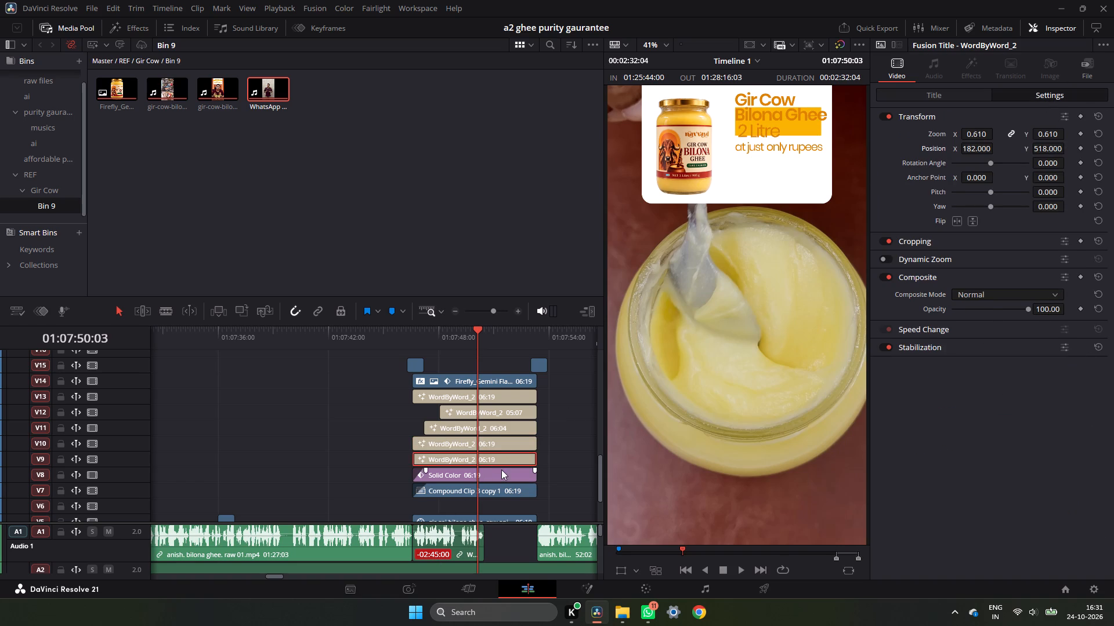
left_click(502, 468)
left_click_drag(1057, 152, 932, 199)
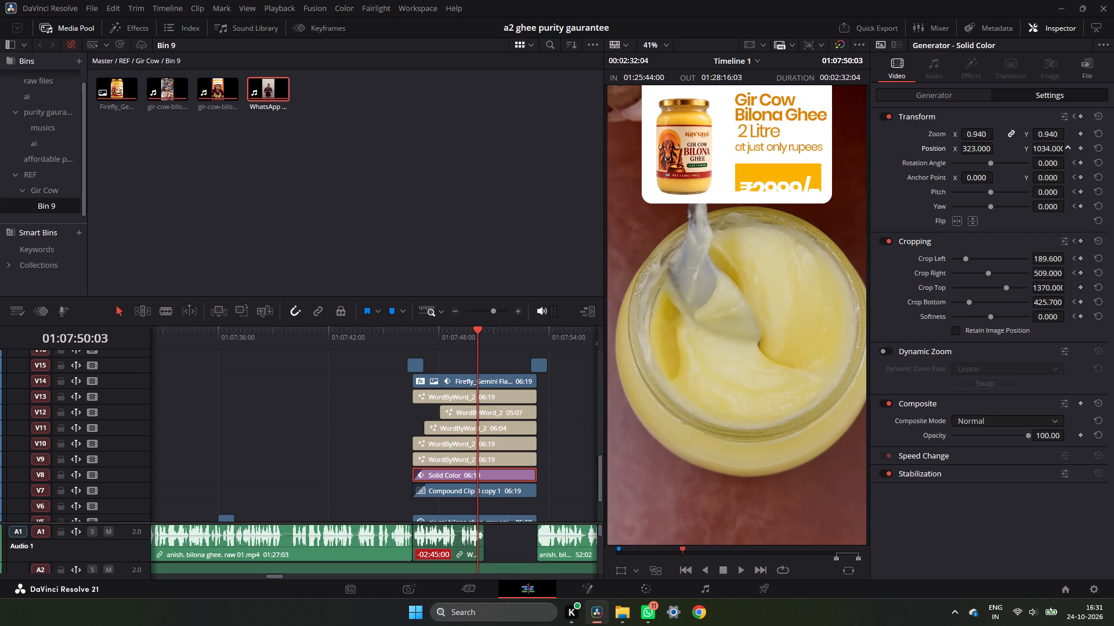
left_click_drag(932, 199, 931, 214)
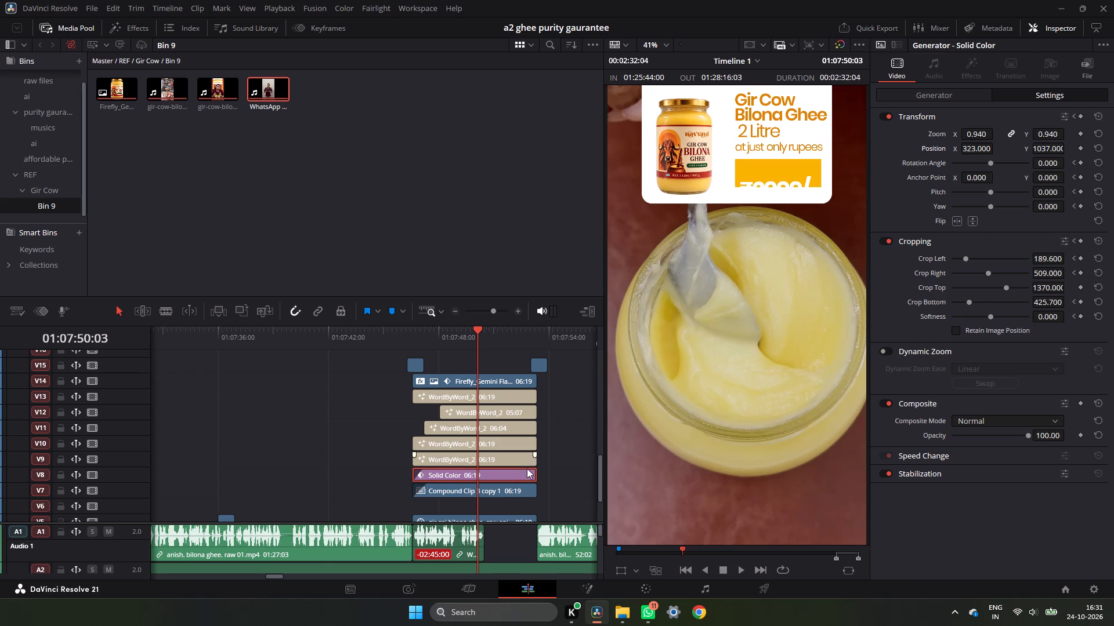
left_click(502, 462)
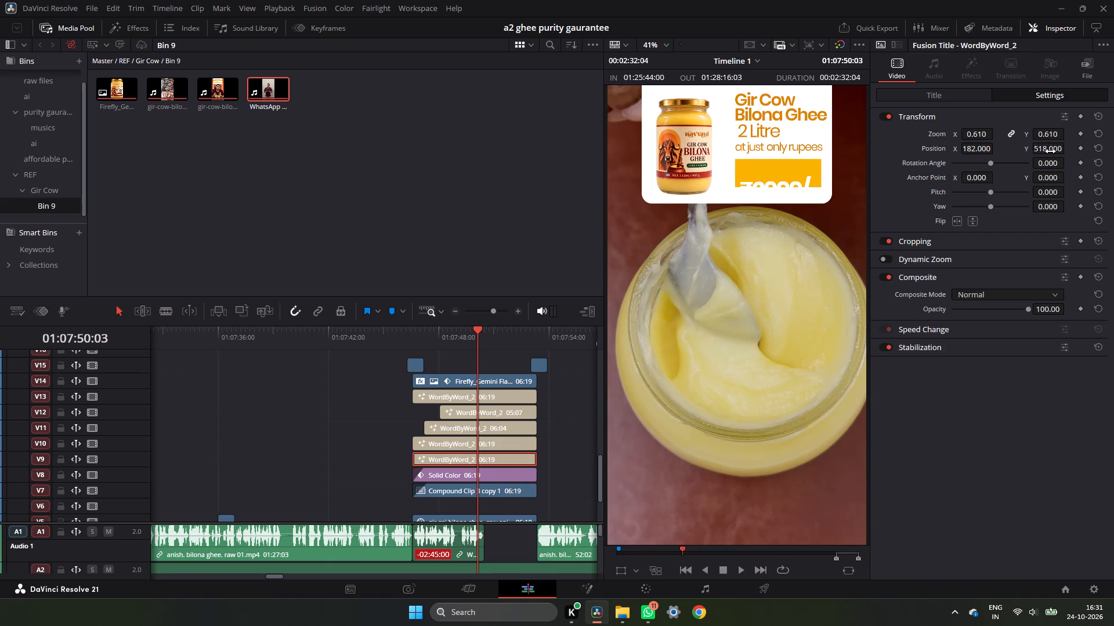
left_click_drag(1051, 152, 1091, 145)
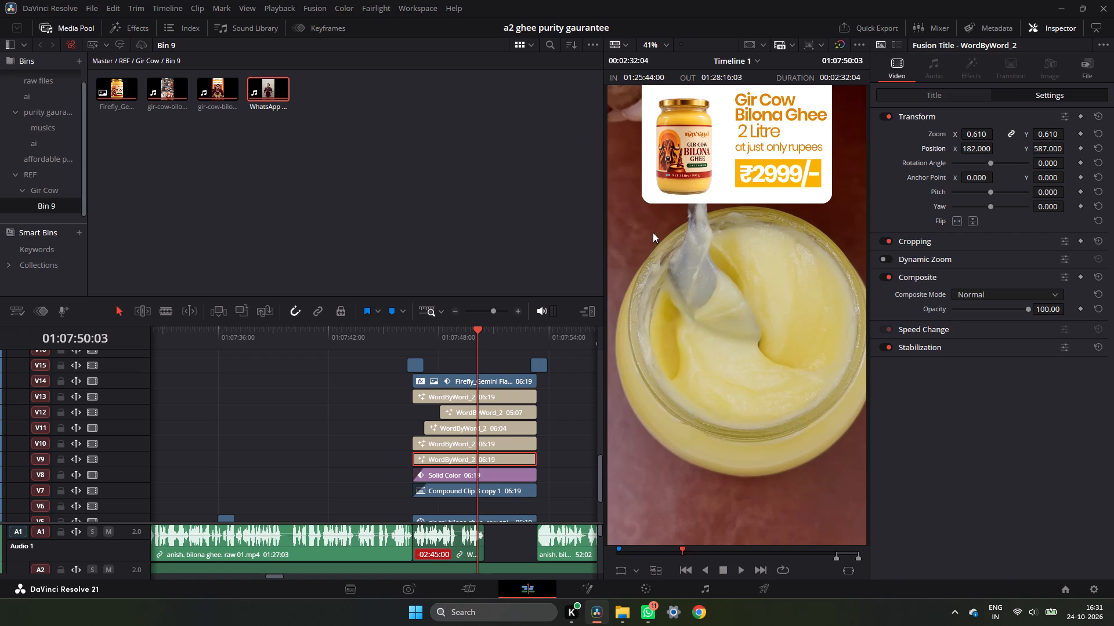
Play the offer card repeatedly from its start to check the 2 Litre and "only rupees" title timing against the audio.
left_click(413, 340)
key("space")
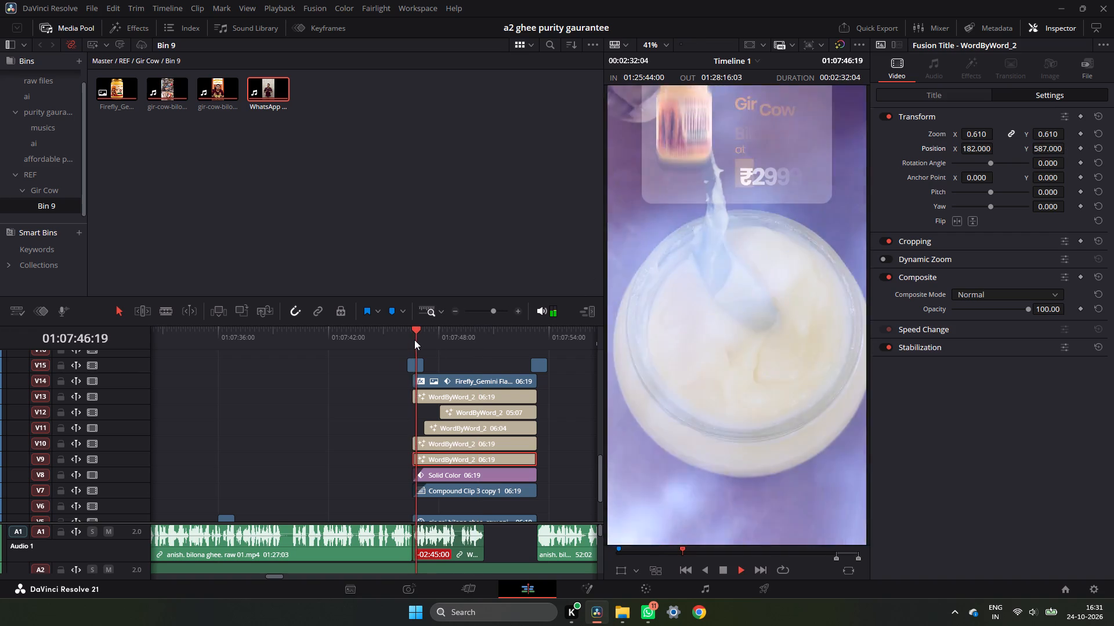
key("space")
key("space")
key("space")
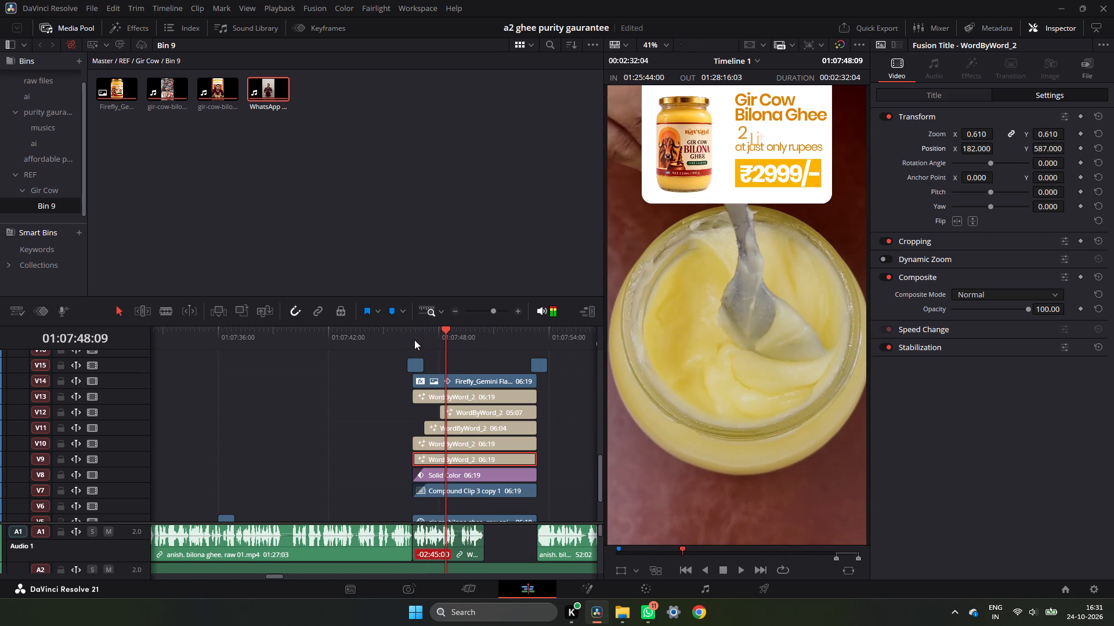
key("space")
key("space")
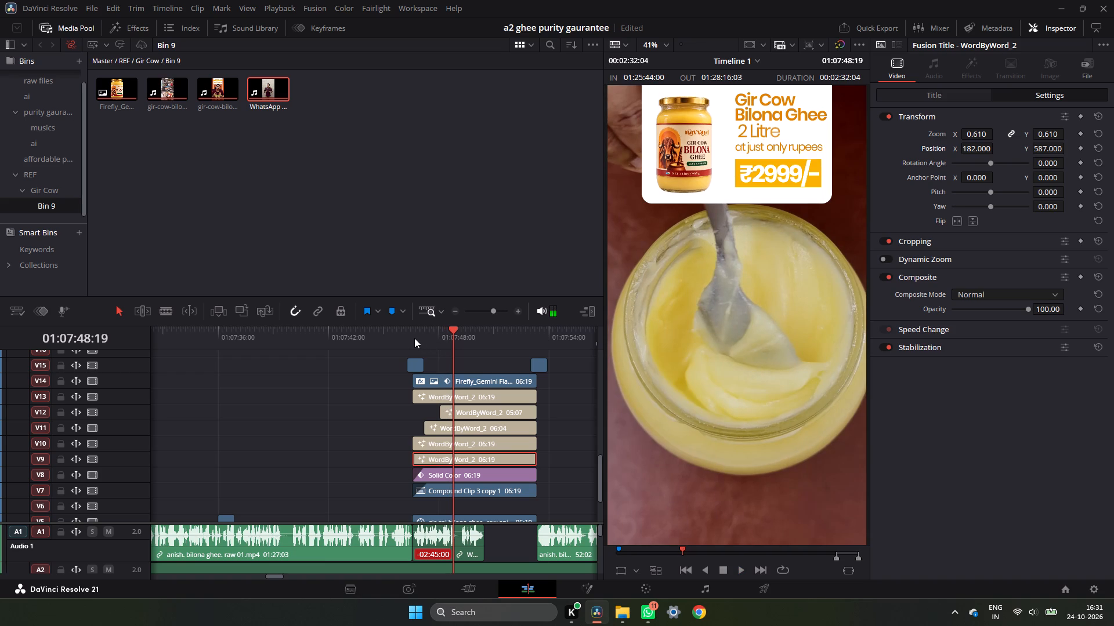
left_click(411, 338)
key("space")
key("space")
key("space")
key("space")
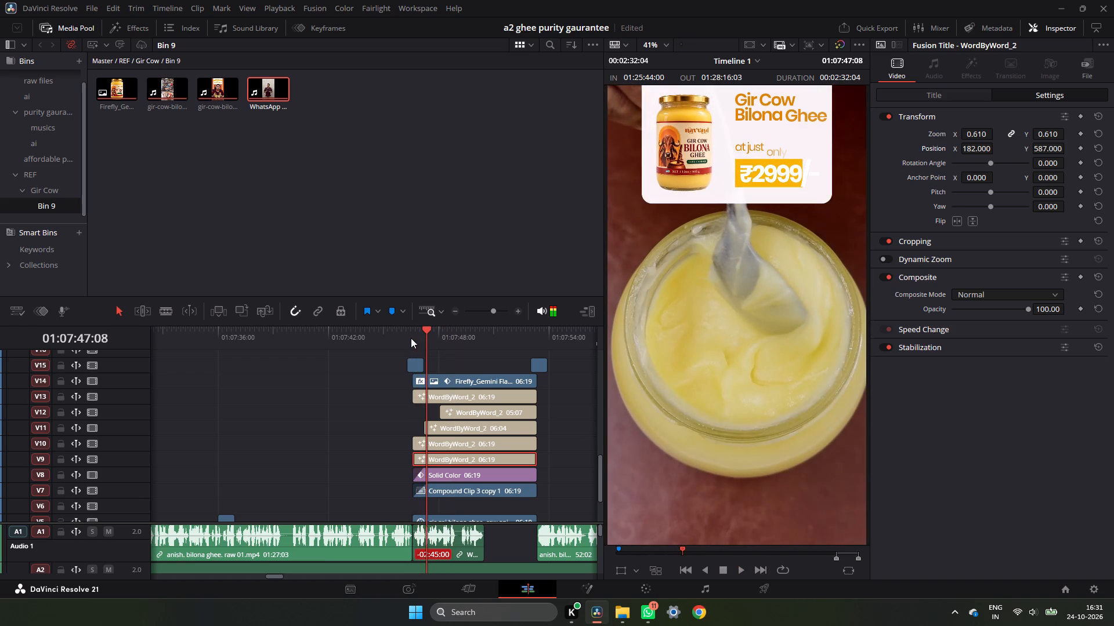
key("space")
key("space")
key("space")
key("space")
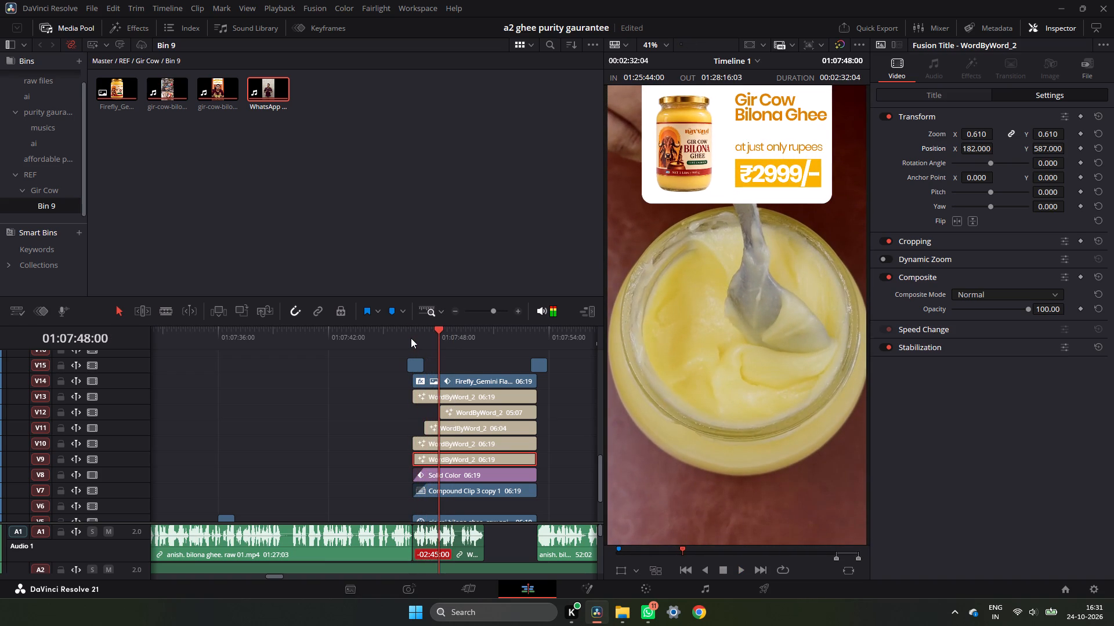
left_click(413, 339)
key("space")
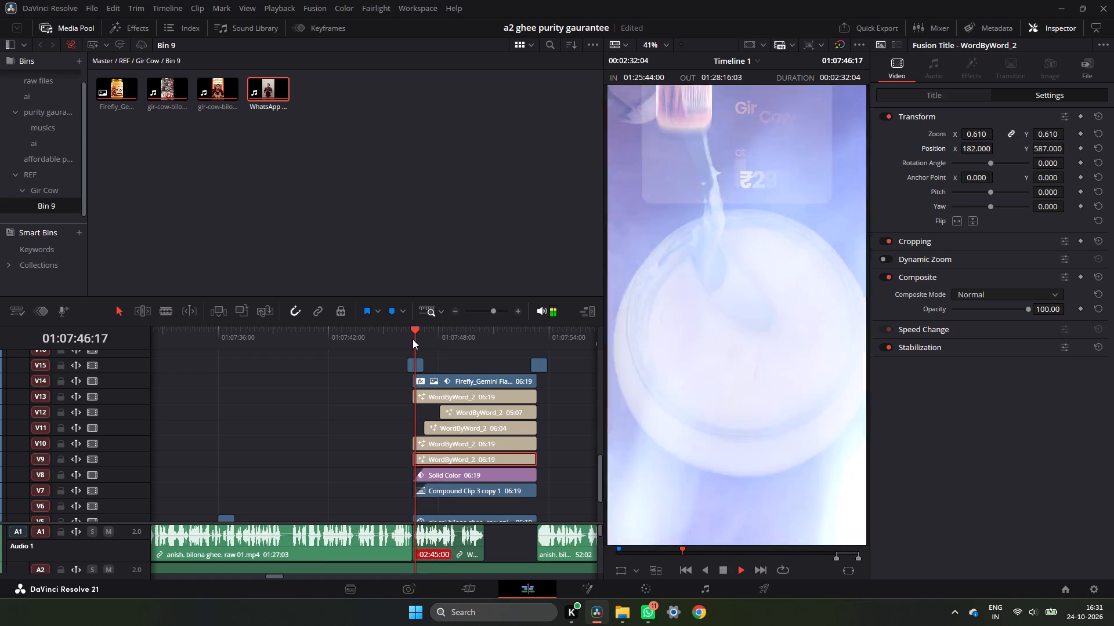
key("space")
key("space")
key("space")
key("space")
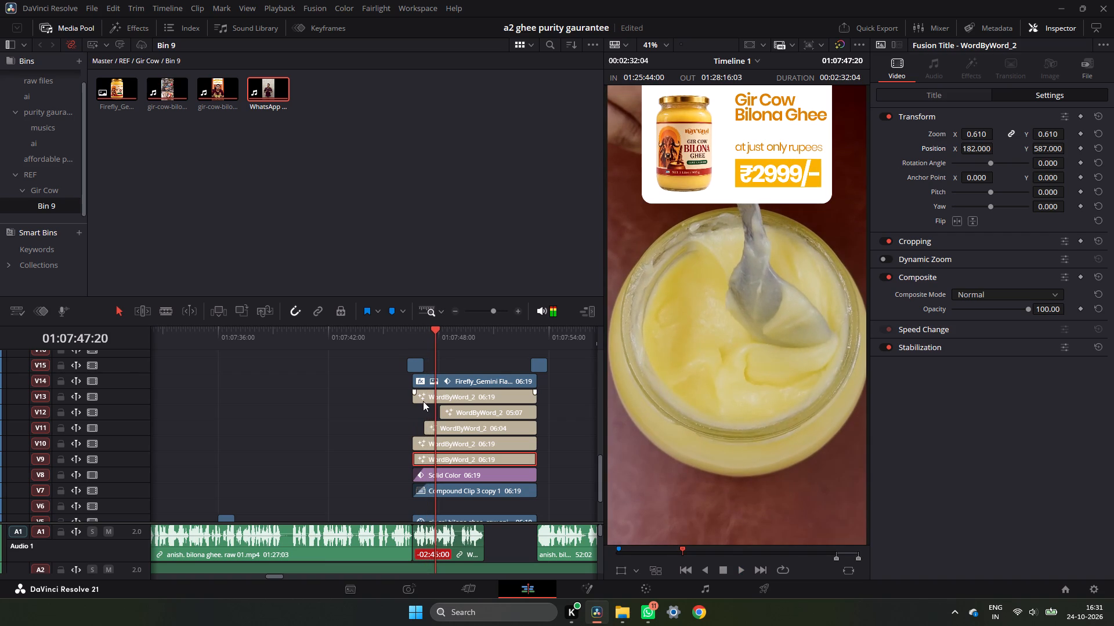
key("space")
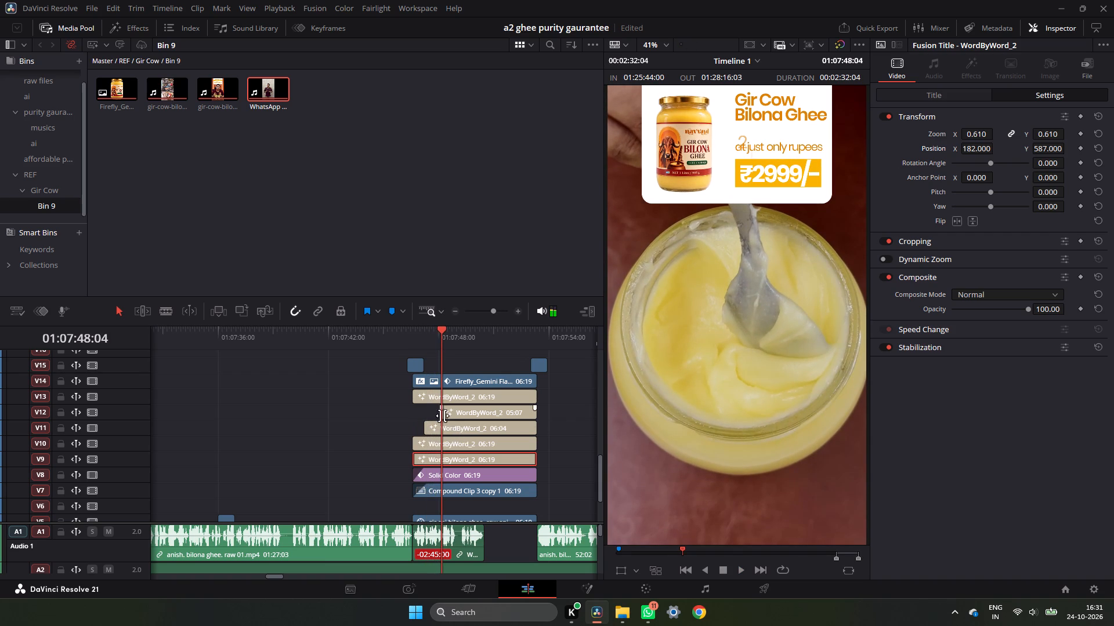
left_click(424, 346)
key("space")
key("space")
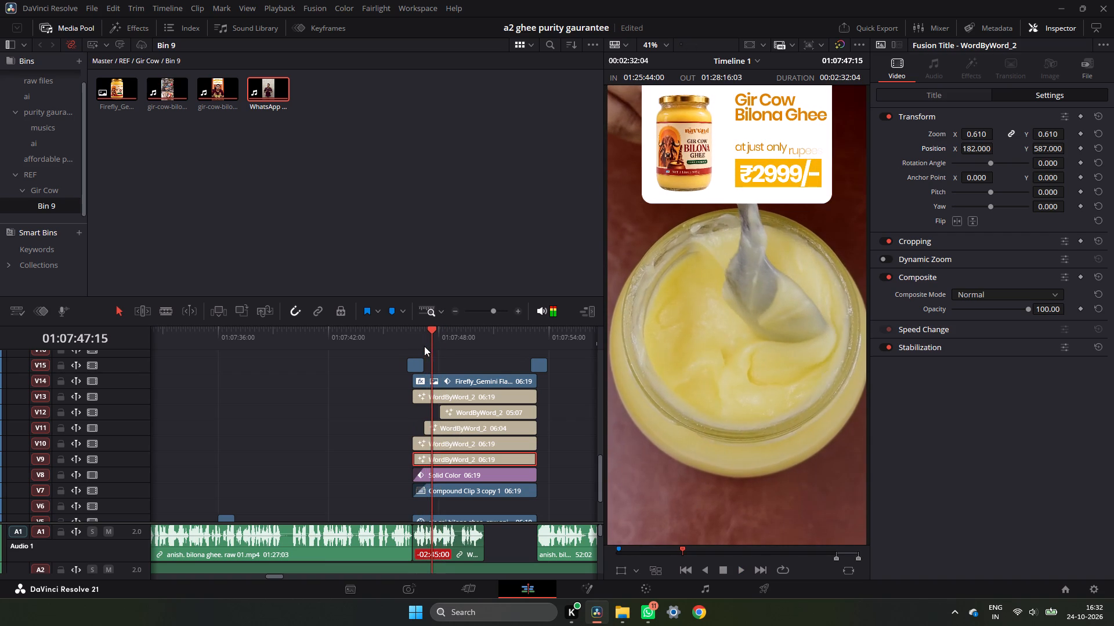
left_click(411, 340)
key("space")
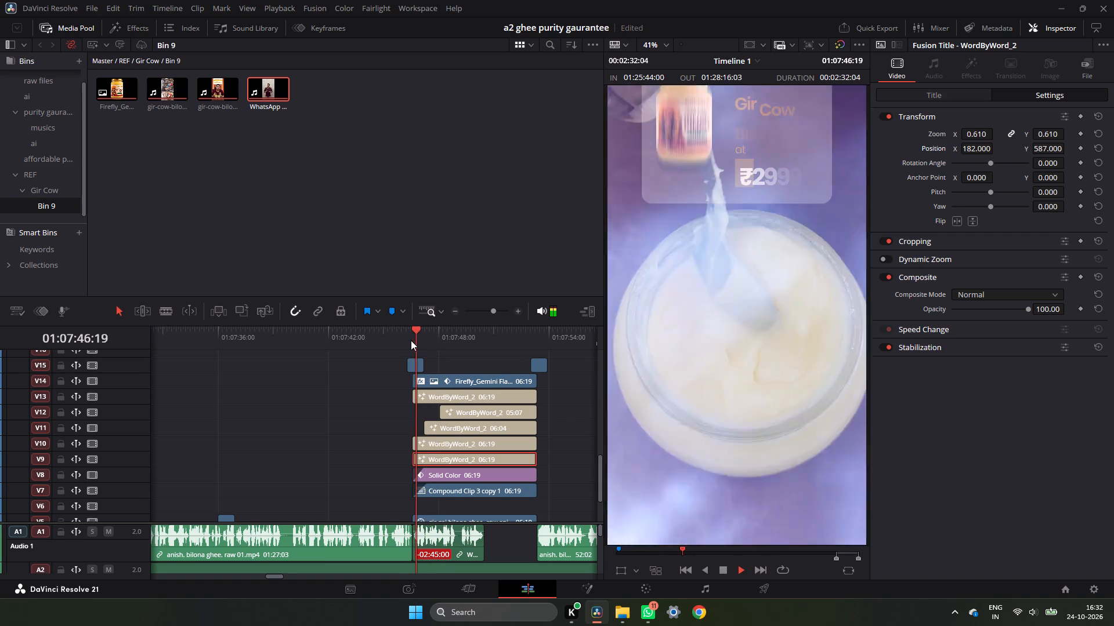
key("space")
Start the 2 Litre title on V12 and the "only rupees" title on V11 at the offer card's start, extending both to its end.
left_click_drag(474, 413, 447, 416)
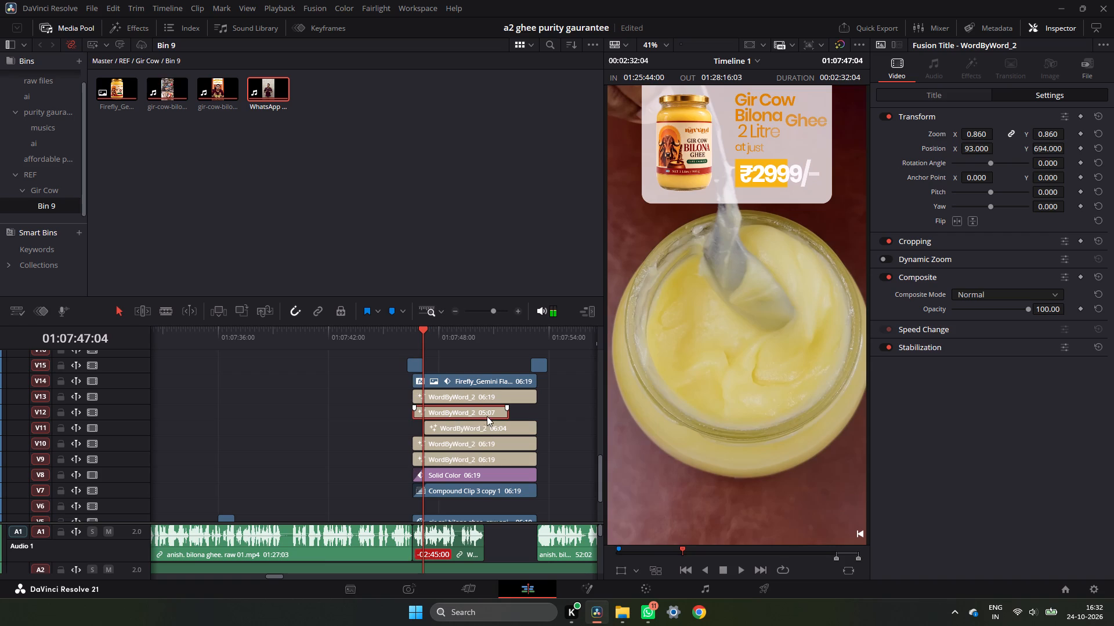
left_click_drag(508, 413, 538, 416)
left_click_drag(475, 431, 462, 431)
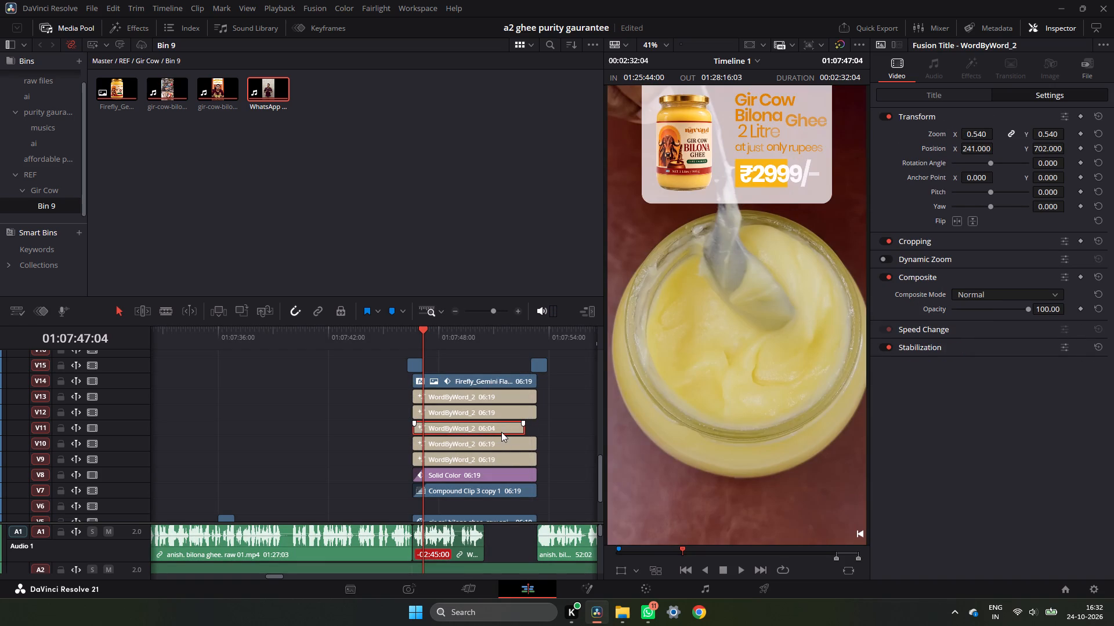
left_click_drag(523, 430, 537, 432)
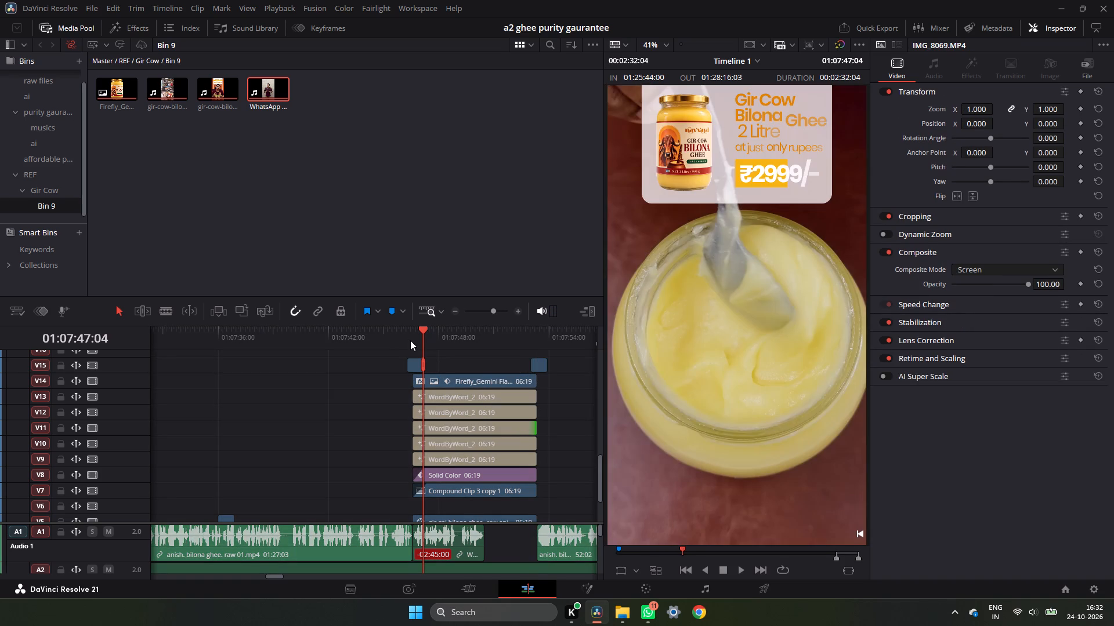
Play the offer card section to the end of the WhatsApp audio to check the retimed titles.
left_click(406, 337)
key("space")
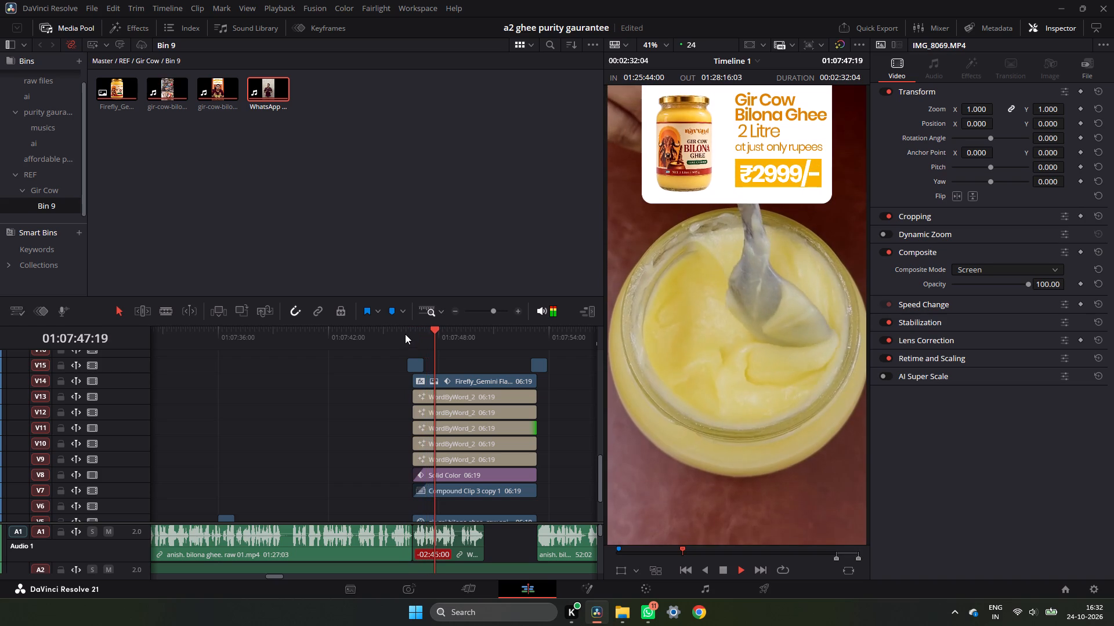
key("space")
key("space")
key("space")
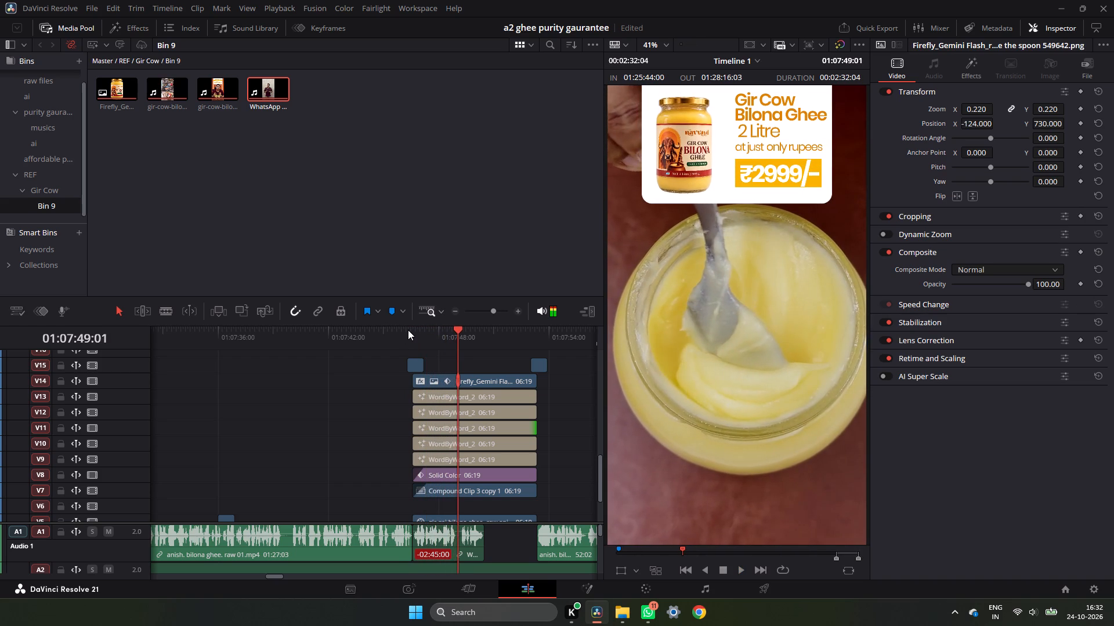
key("space")
key("space")
key("space")
key("space")
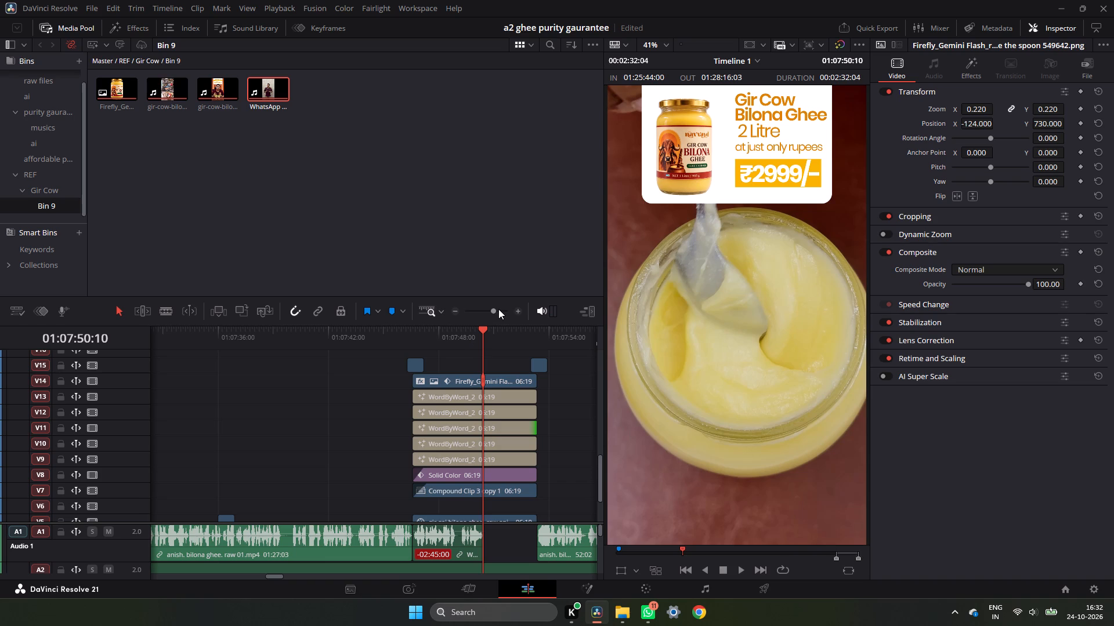
Review the ₹1999 offer card and Shop Now section in the timeline's first ad for comparison.
triple_click(454, 311)
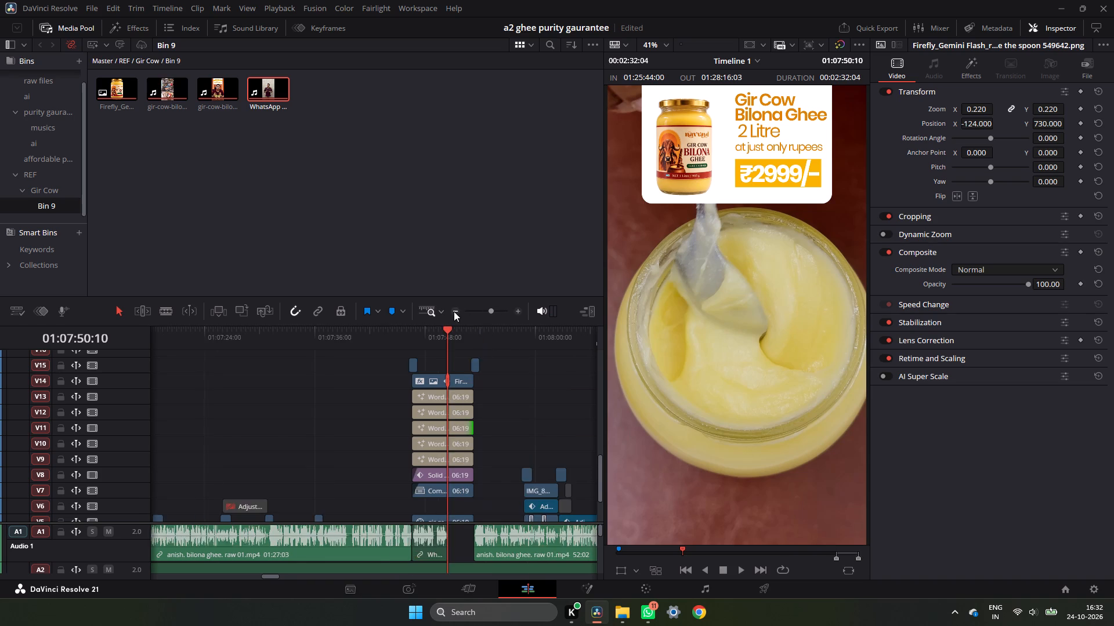
left_click_drag(375, 329, 262, 414)
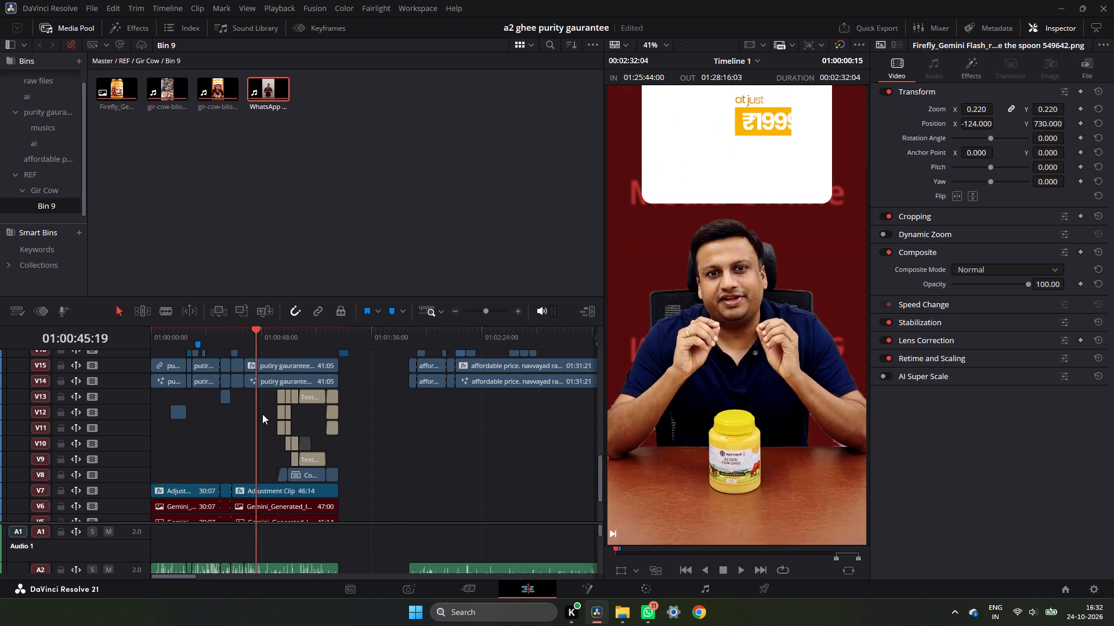
left_click_drag(262, 414, 333, 425)
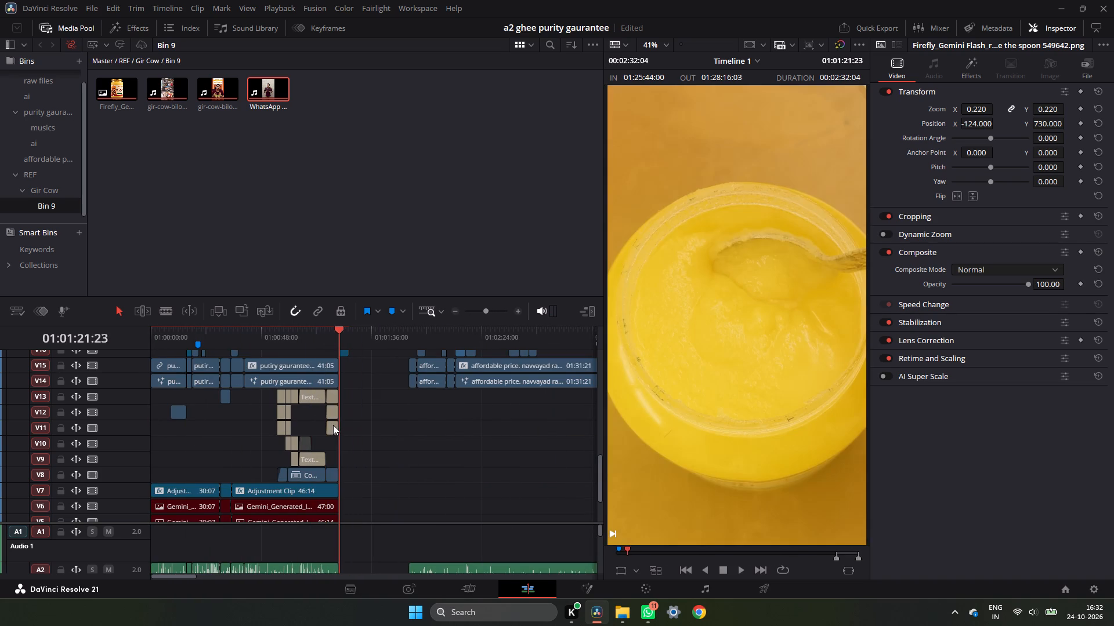
left_click_drag(333, 425, 290, 435)
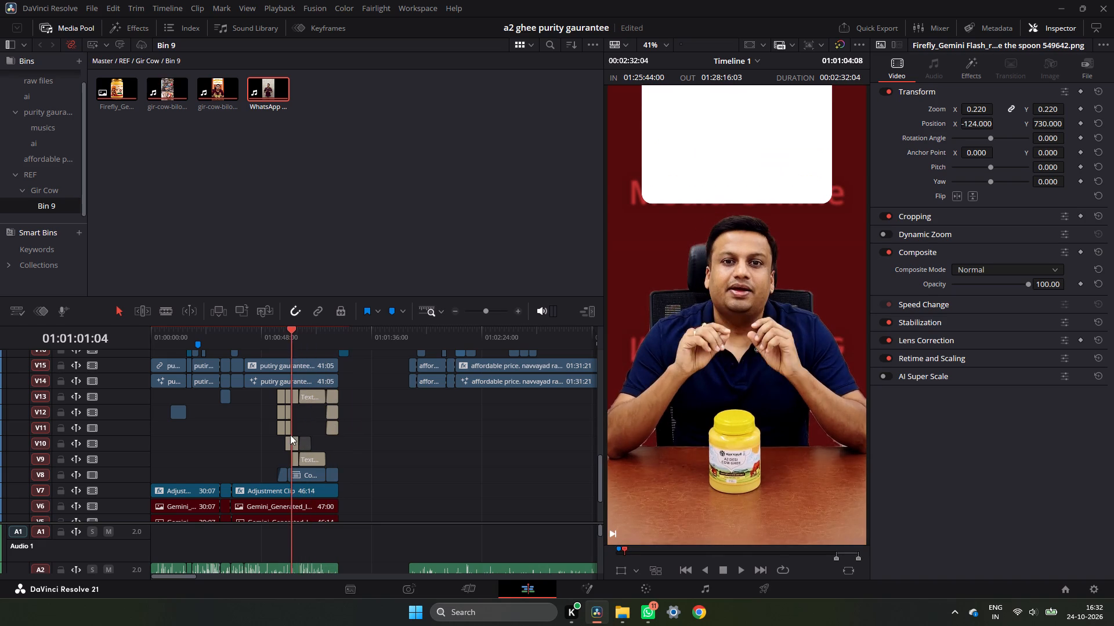
left_click_drag(290, 435, 257, 437)
key("space")
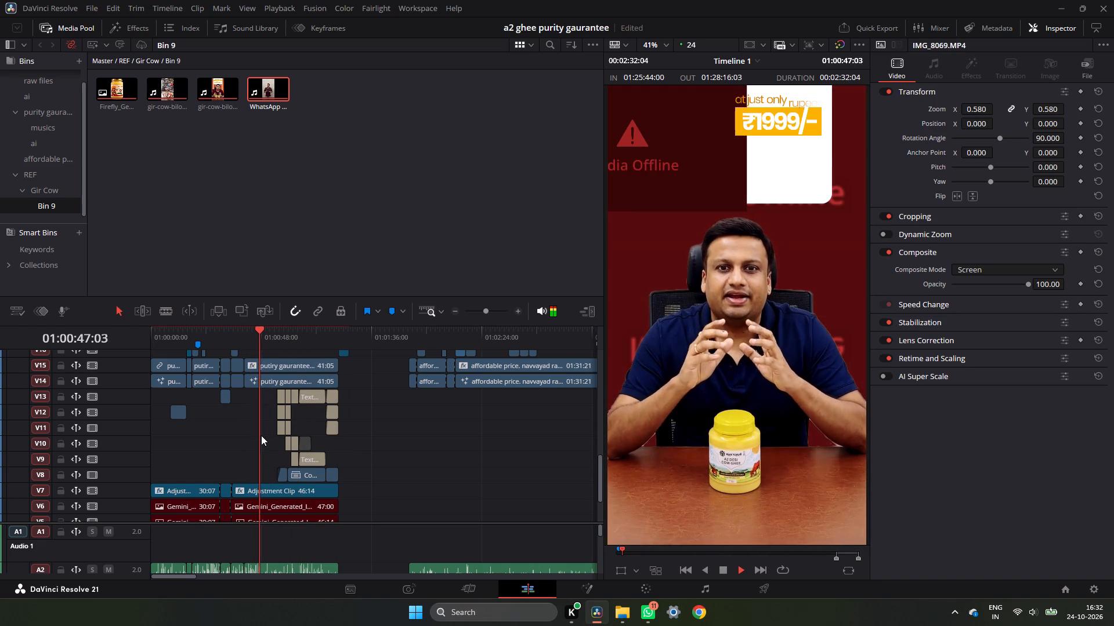
key("space")
left_click(254, 337)
key("space")
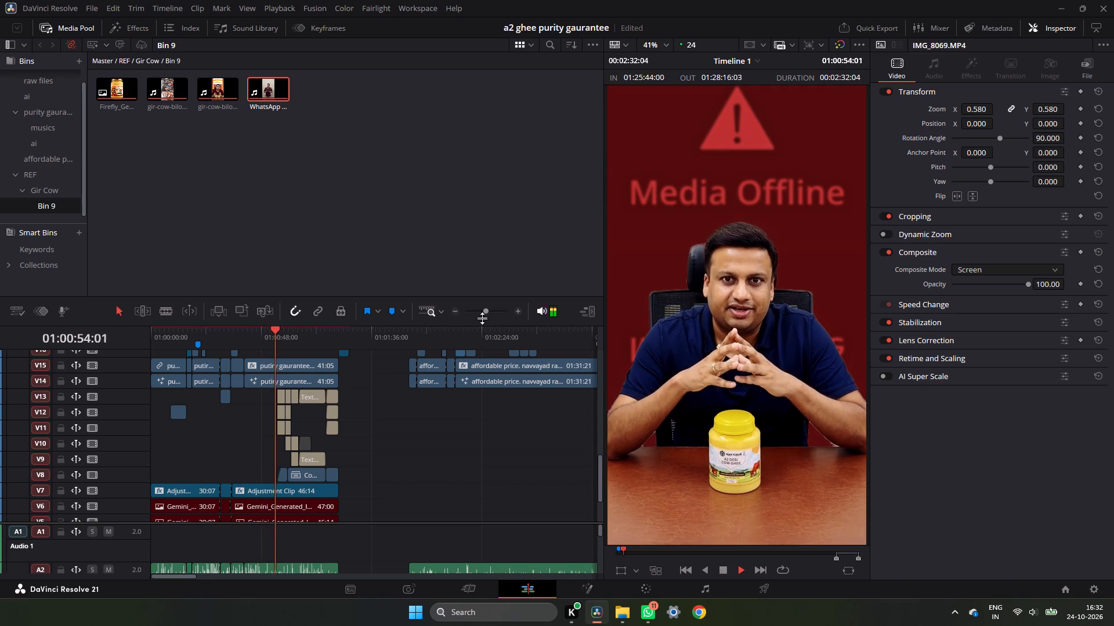
Return to the ₹2999 offer card near 01:07:46 and play through it to check the titles' spacing and timing.
left_click(452, 308)
left_click(452, 308)
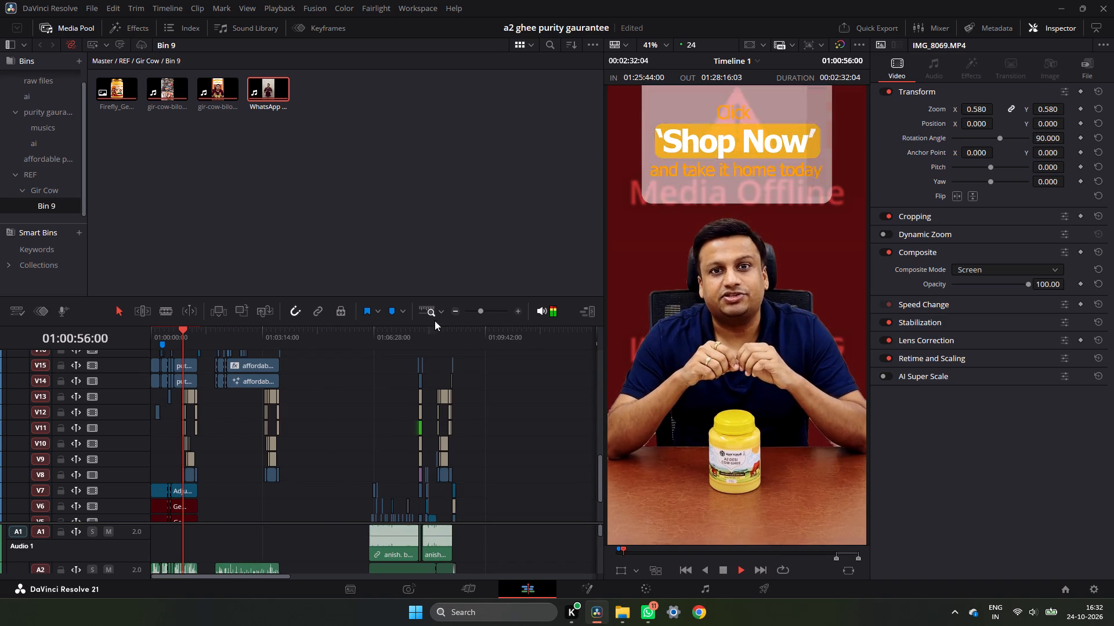
left_click(413, 340)
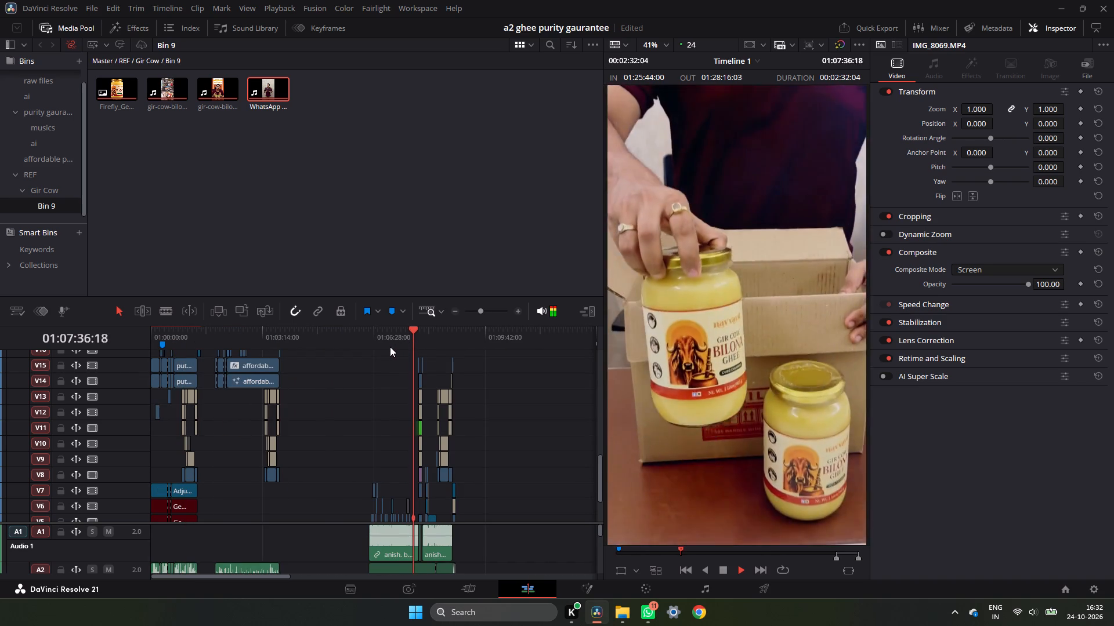
left_click(390, 347)
left_click(416, 339)
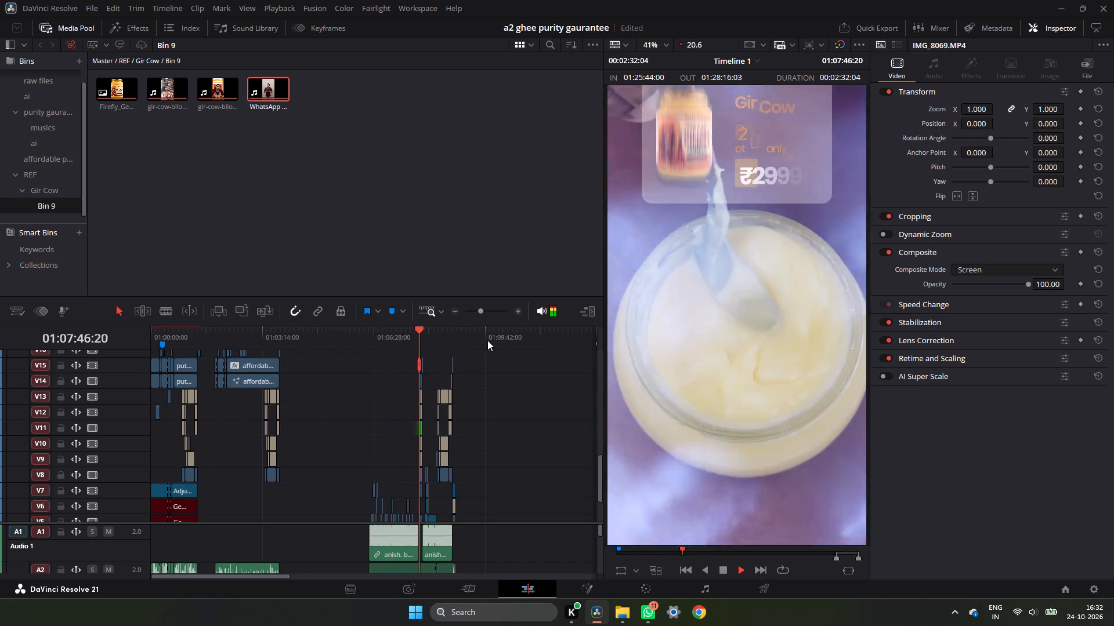
key("space")
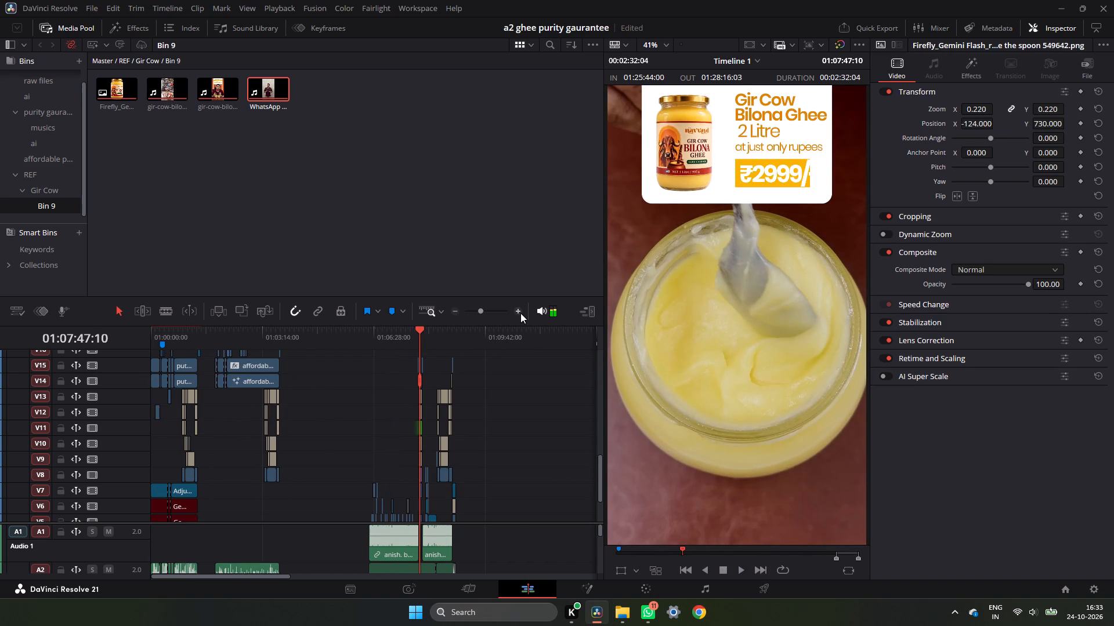
triple_click(520, 313)
double_click(520, 313)
left_click(350, 341)
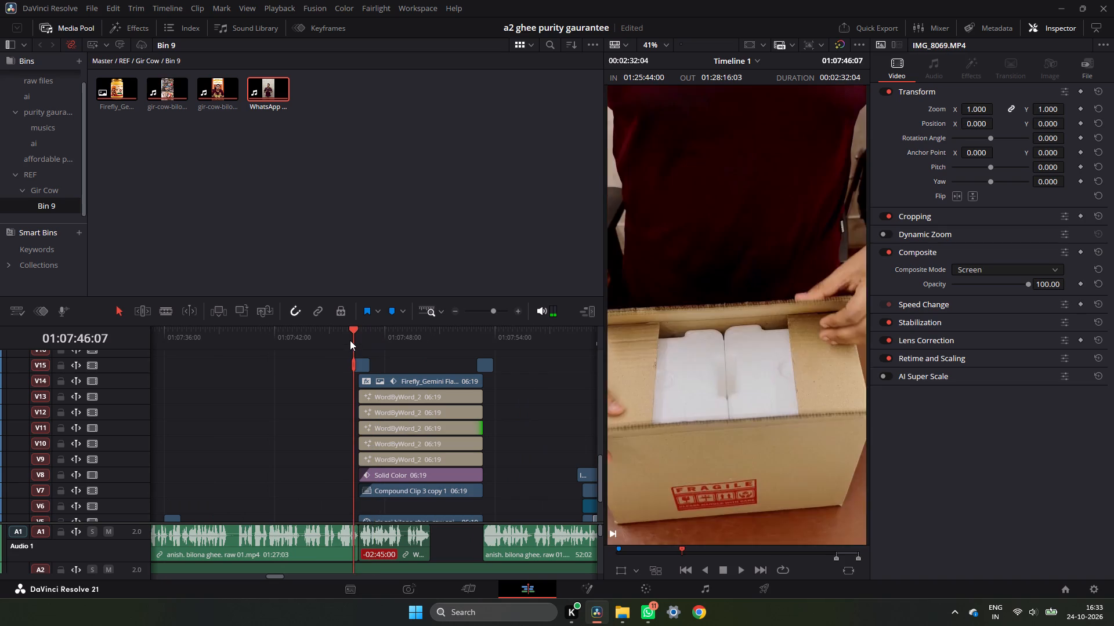
key("space")
key("space")
key("space")
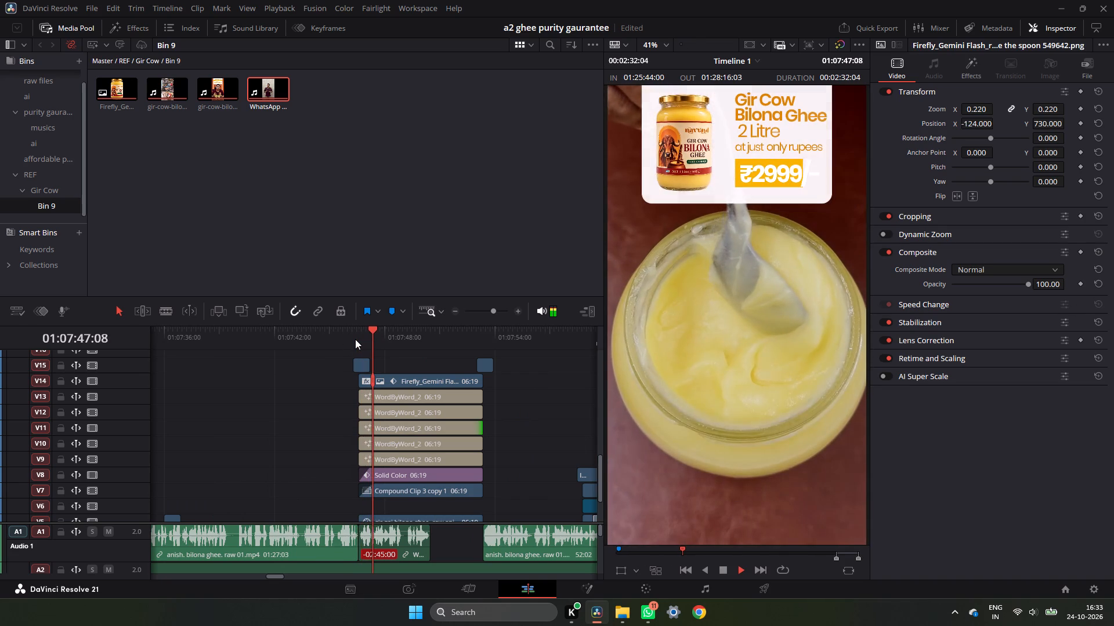
key("space")
key("space")
key("space")
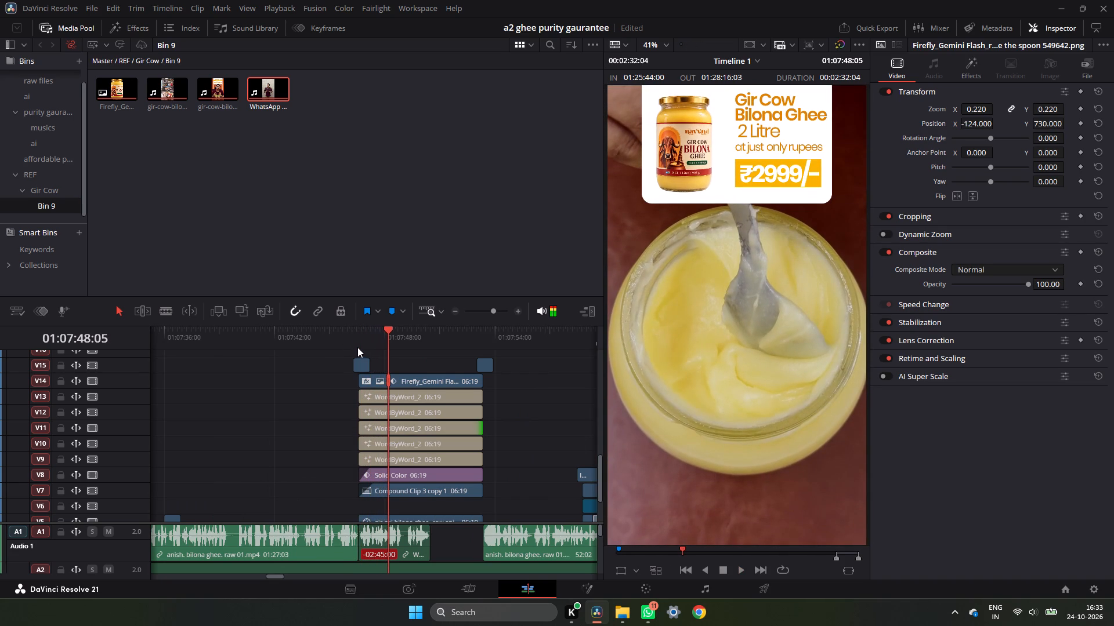
Lower the 2 Litre title on V12 slightly below the Gir Cow Bilona Ghee title using its transform Position Y.
left_click(401, 403)
left_click(406, 403)
left_click(413, 398)
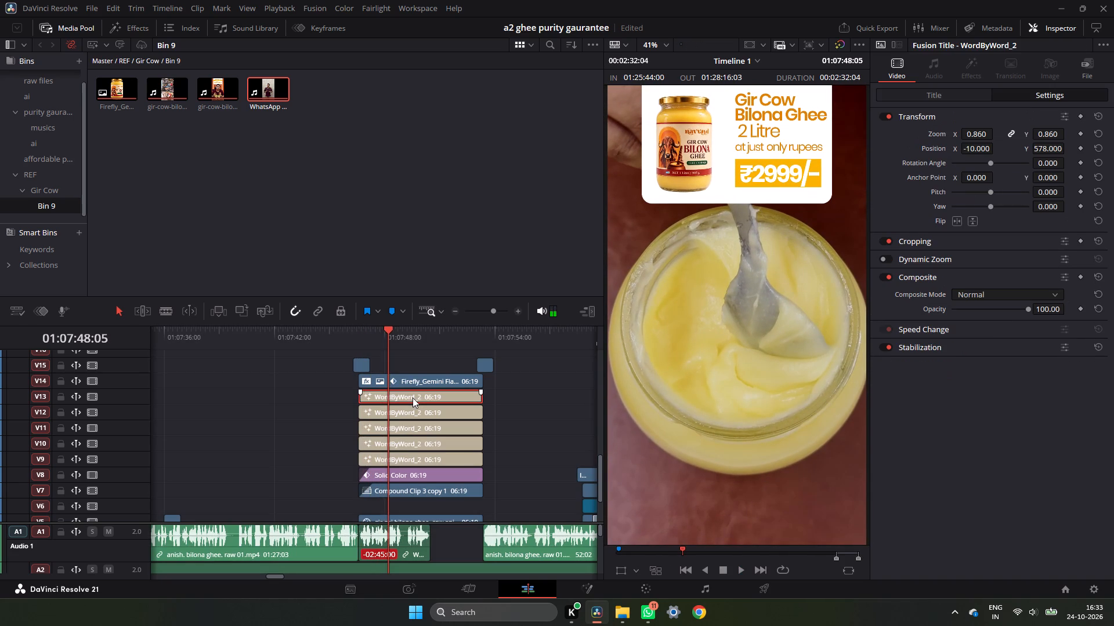
left_click(417, 416)
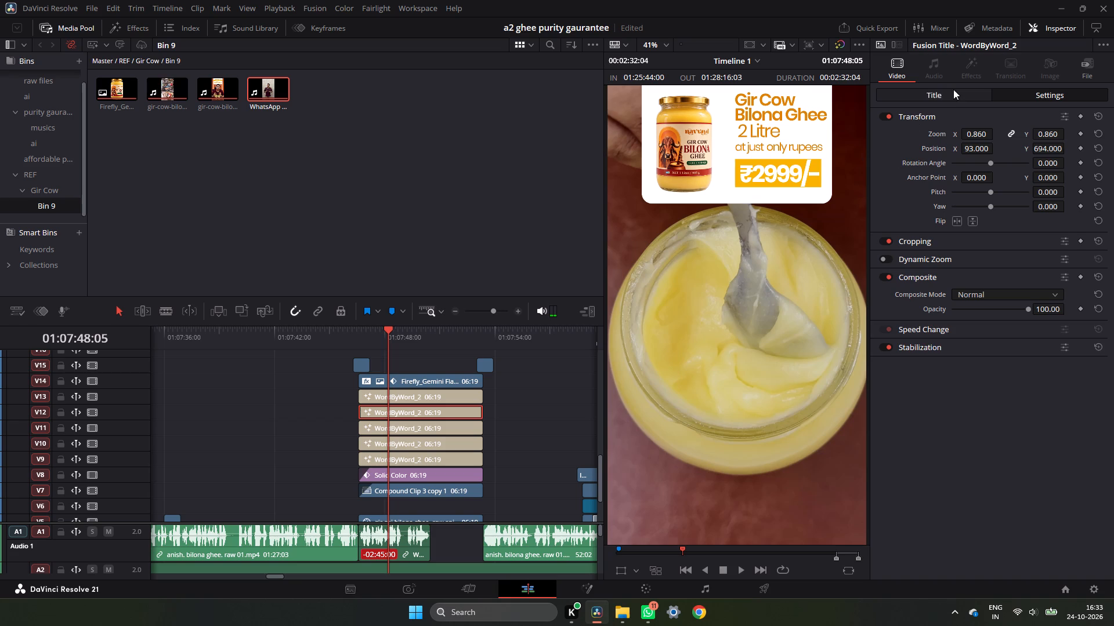
left_click(955, 86)
left_click(952, 94)
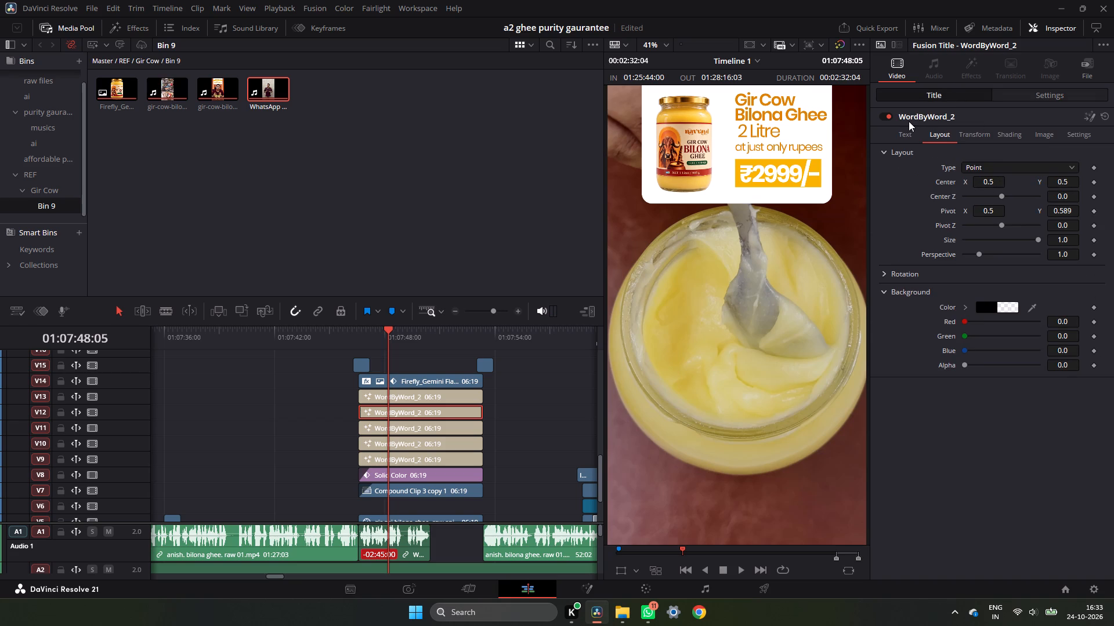
left_click(903, 129)
left_click(934, 132)
left_click(1039, 90)
left_click_drag(1056, 147, 1050, 158)
Lower the "only rupees" title on V11 to Position Y 675.
left_click(403, 431)
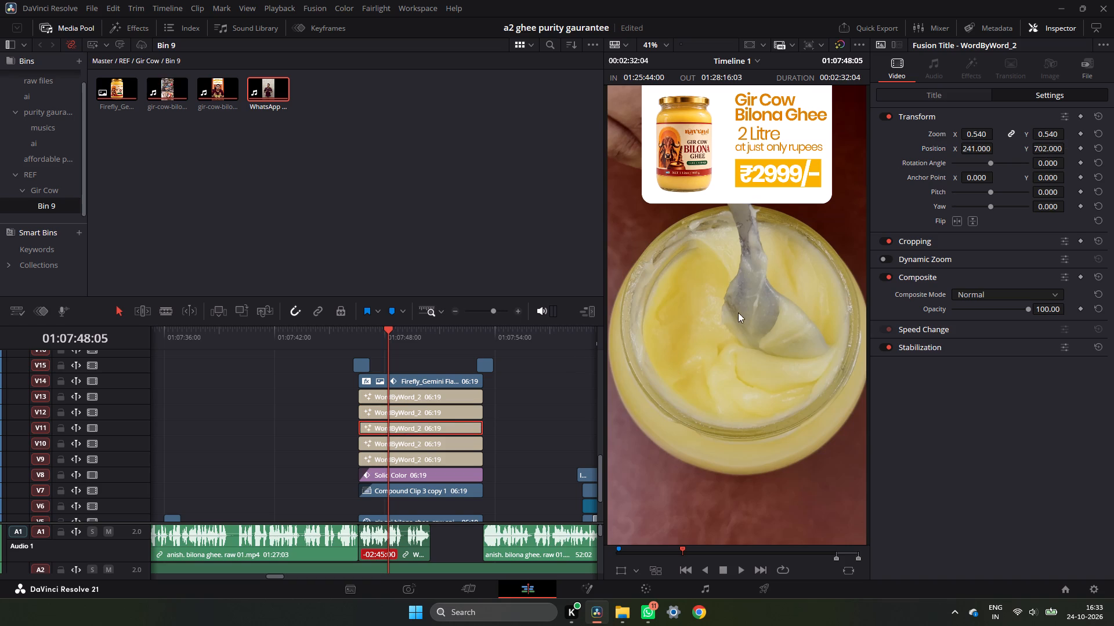
left_click_drag(1058, 148, 1043, 159)
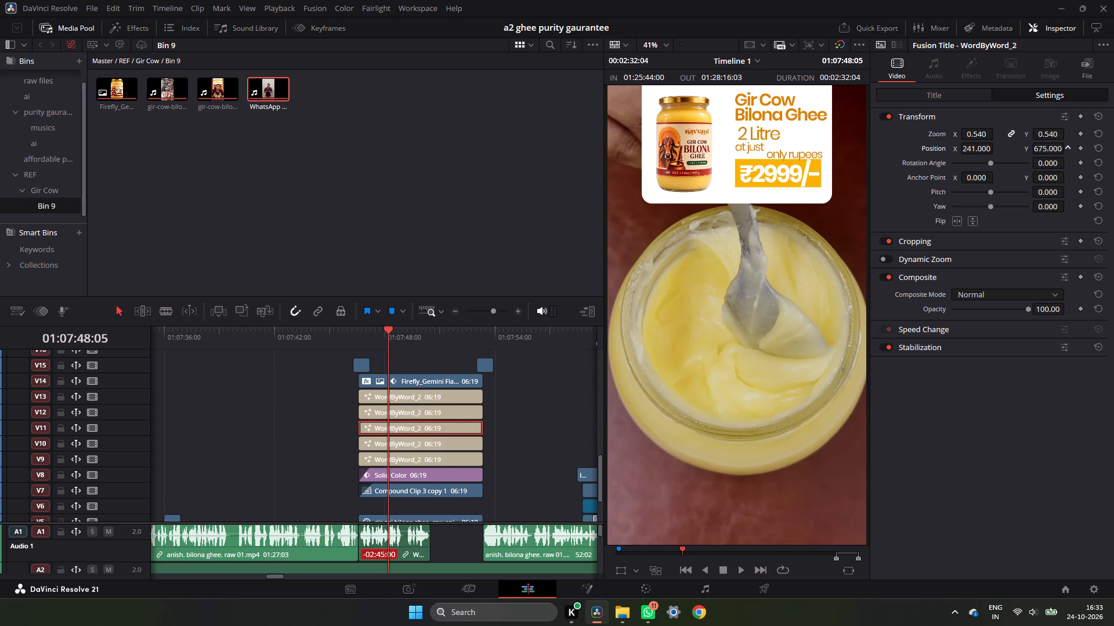
Raise the "only rupees" title on V11 to Position Y 695 so it lines up with "at just".
left_click_drag(1043, 159, 1048, 164)
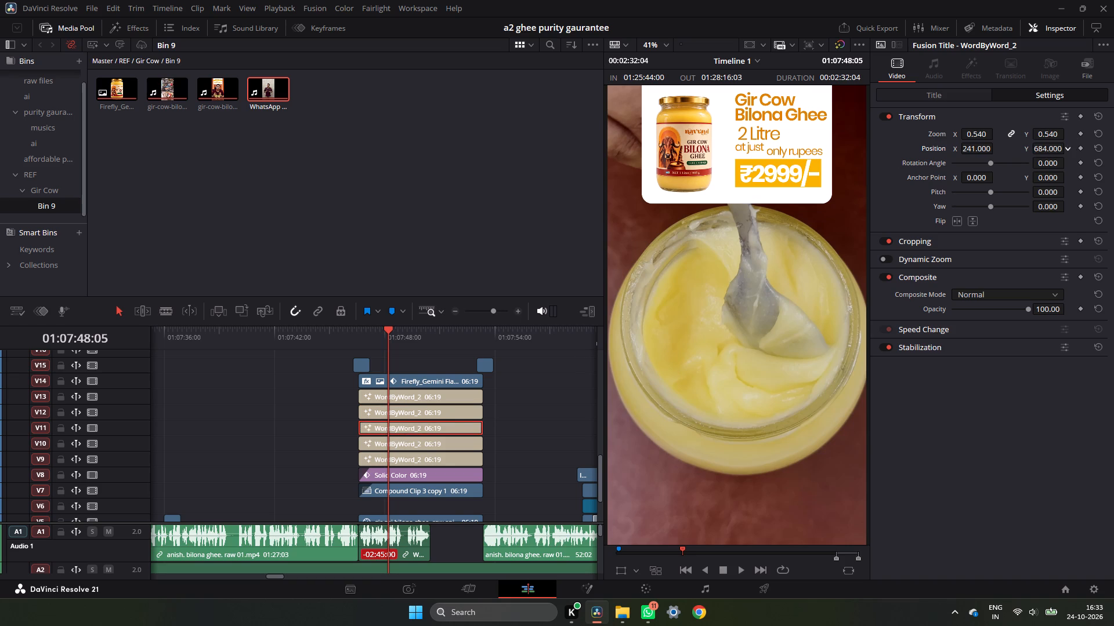
left_click_drag(1048, 164, 1052, 164)
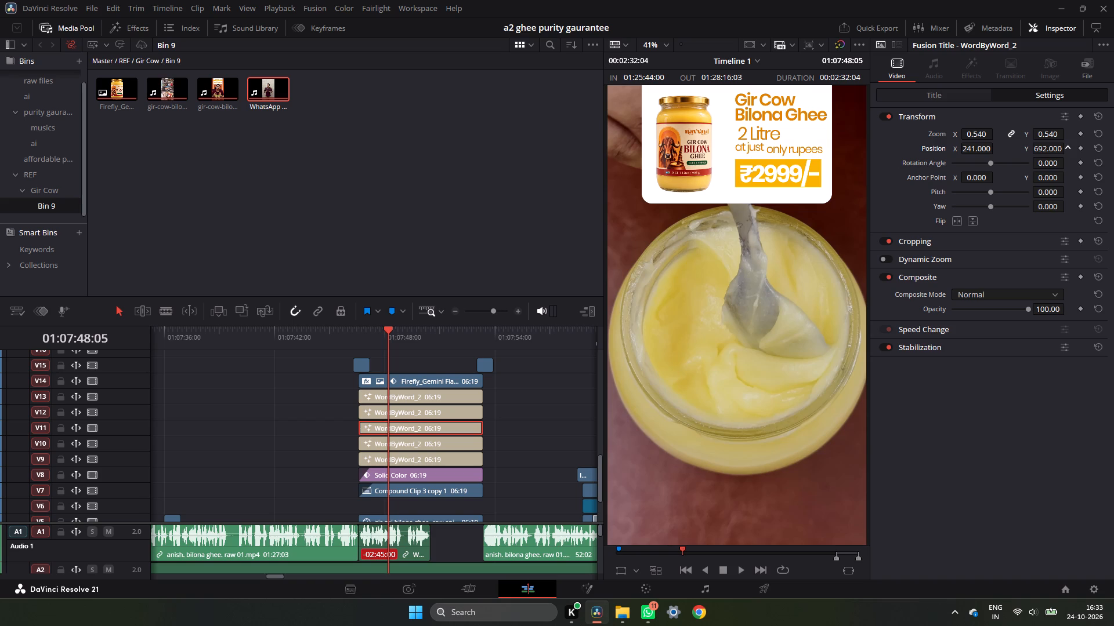
left_click_drag(1052, 164, 1054, 163)
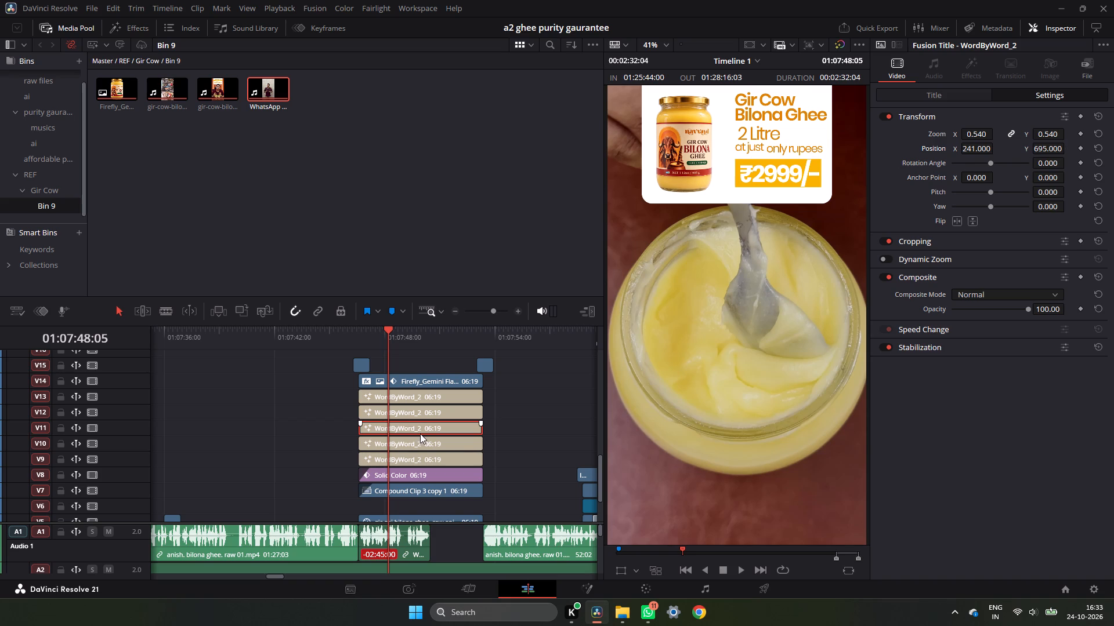
Set the "at just" title on V10 to Position Y 893, level with the "only rupees" title.
left_click(420, 434)
left_click(422, 442)
left_click_drag(1052, 151, 1050, 161)
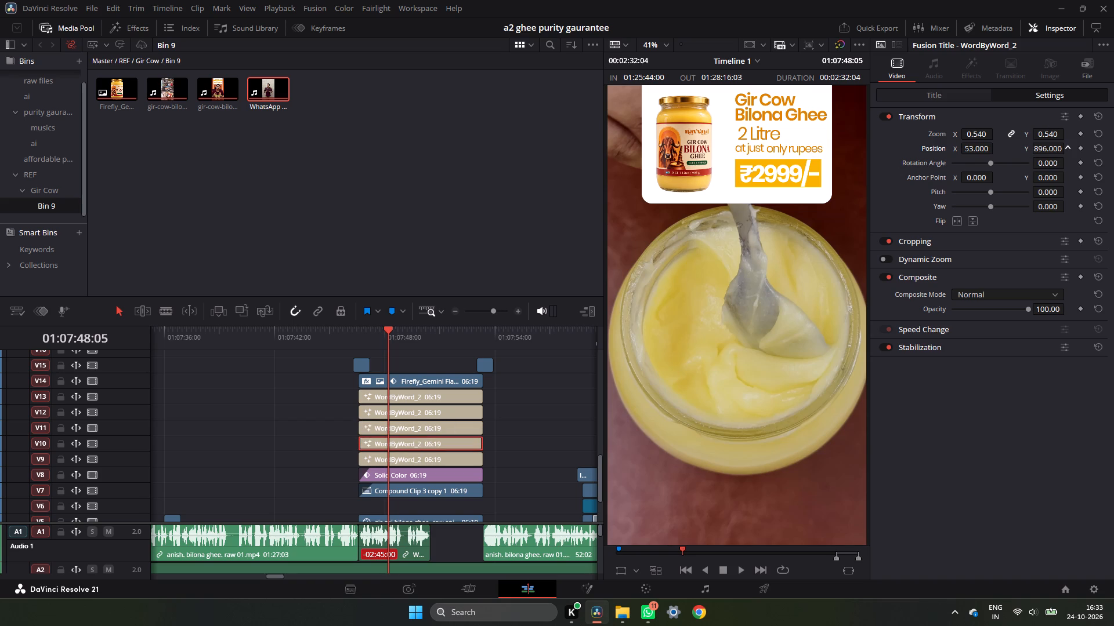
left_click_drag(1050, 161, 1048, 161)
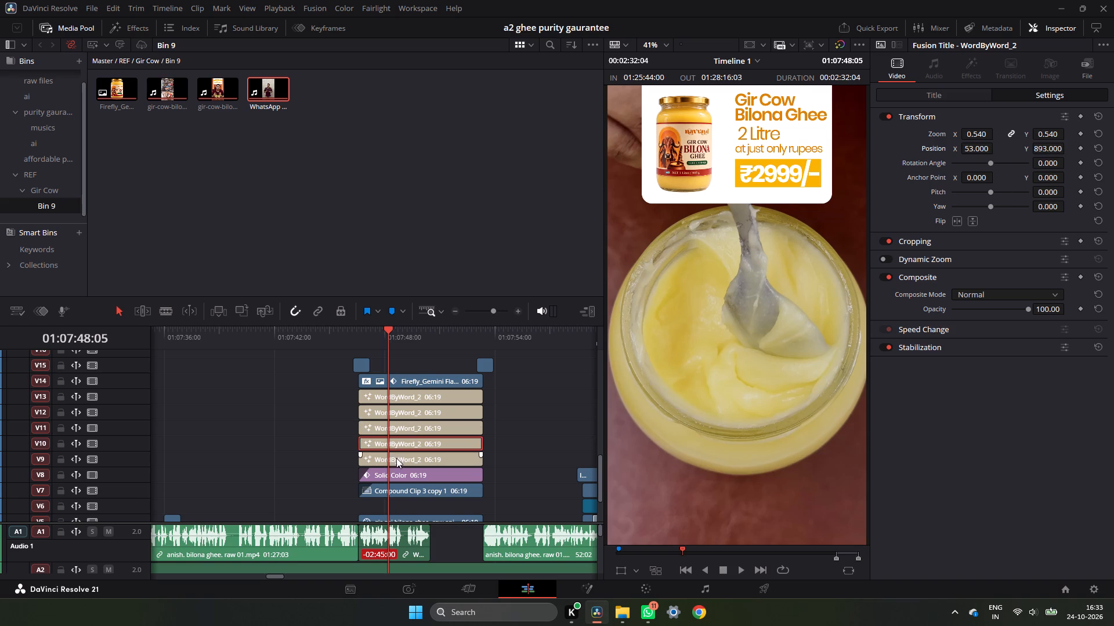
Lower the ₹2999/- price title on V9 to Position Y 562.
left_click(396, 458)
left_click_drag(1055, 147, 1025, 161)
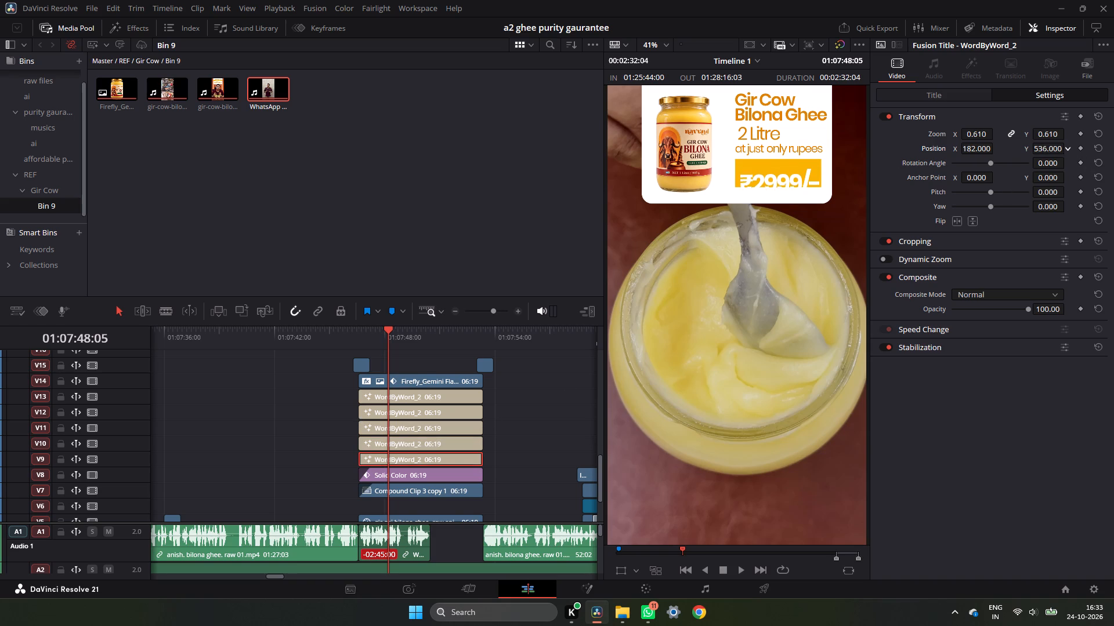
left_click_drag(1025, 161, 1041, 156)
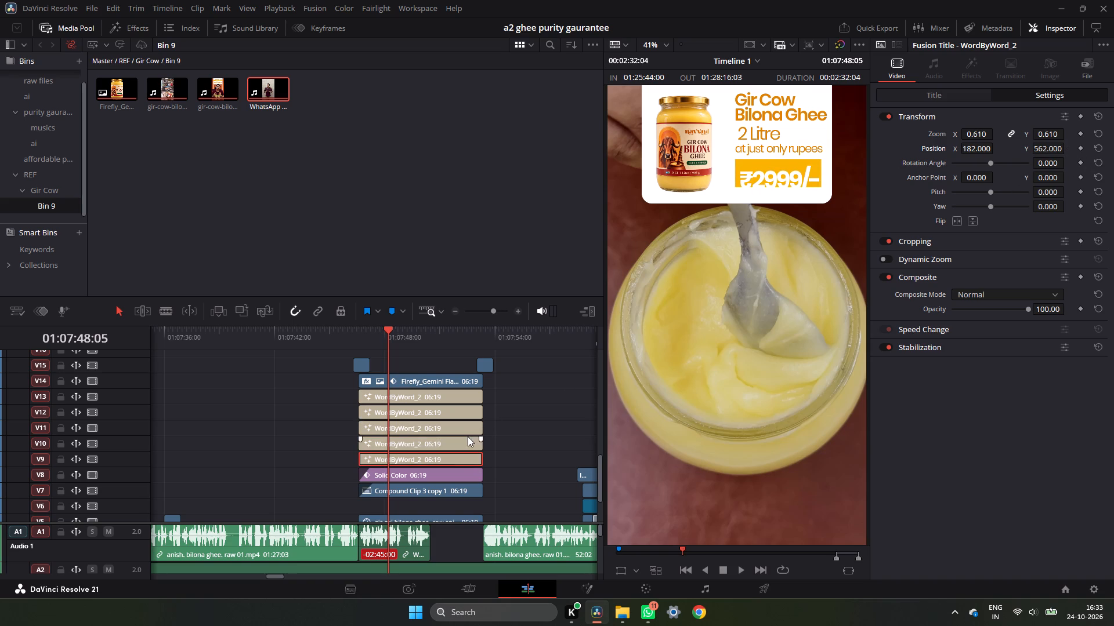
Lower the Solid Color price background on V8 to Position Y 1017 so it sits behind the ₹2999/- text.
left_click(452, 471)
left_click_drag(1055, 150, 1050, 150)
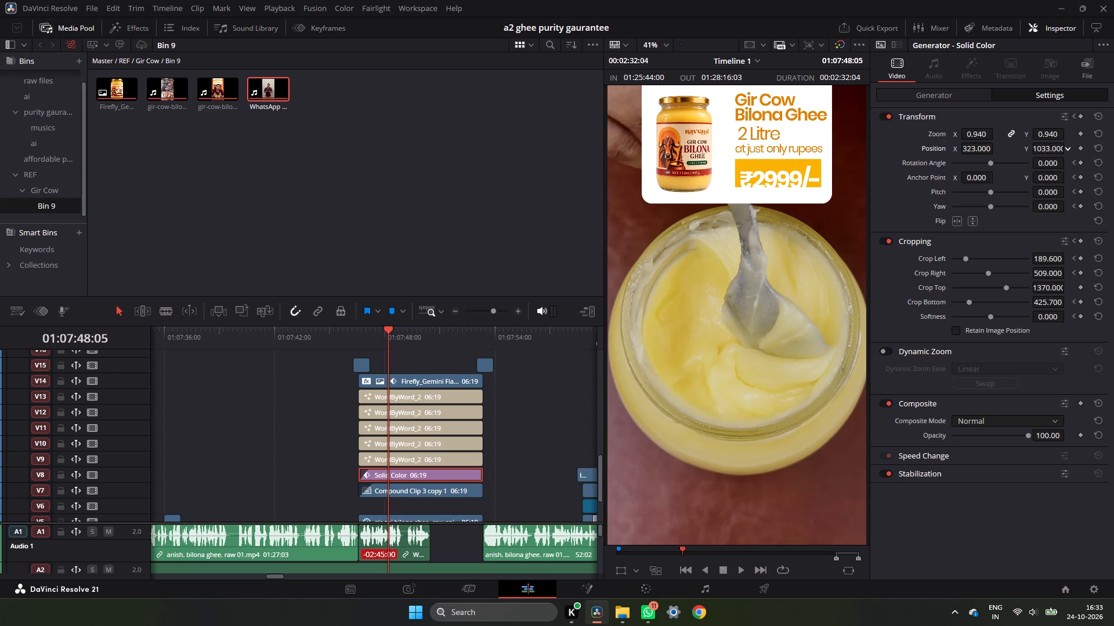
left_click_drag(1050, 150, 1044, 155)
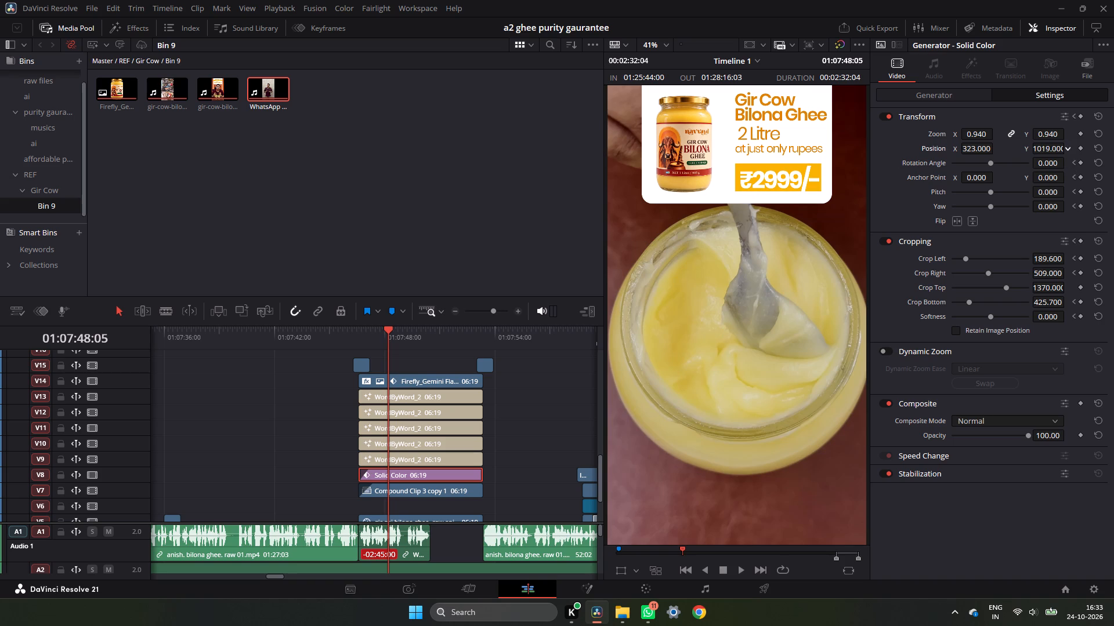
left_click_drag(1044, 155, 1043, 156)
Play the ₹2999 offer card from its start to past the WhatsApp audio's end to check spacing and timing.
left_click(370, 337)
key("space")
key("space")
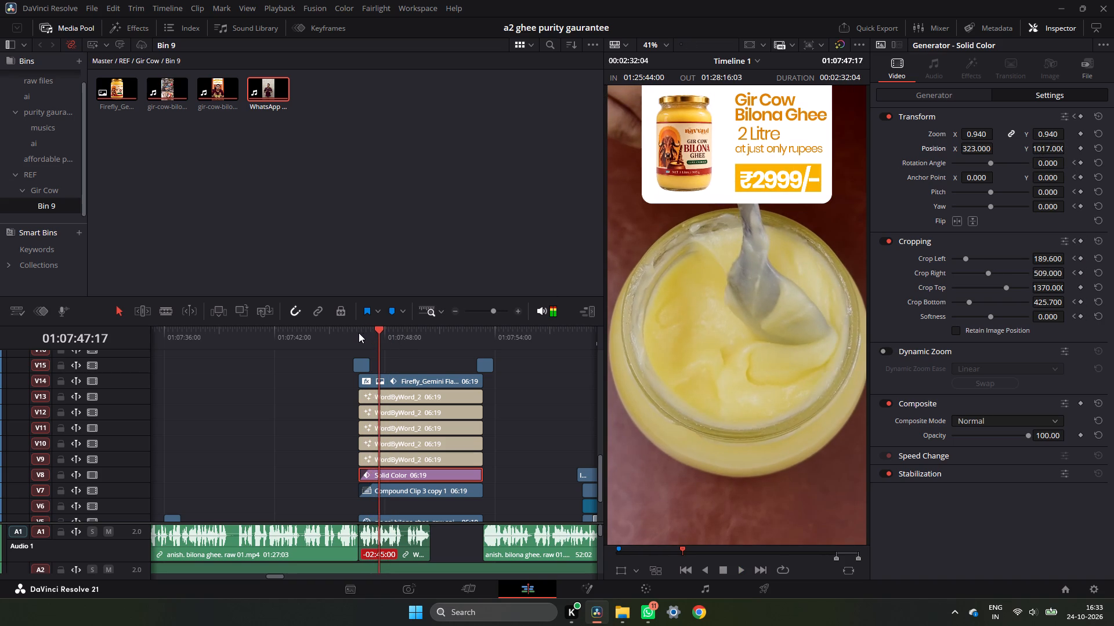
left_click(358, 333)
key("space")
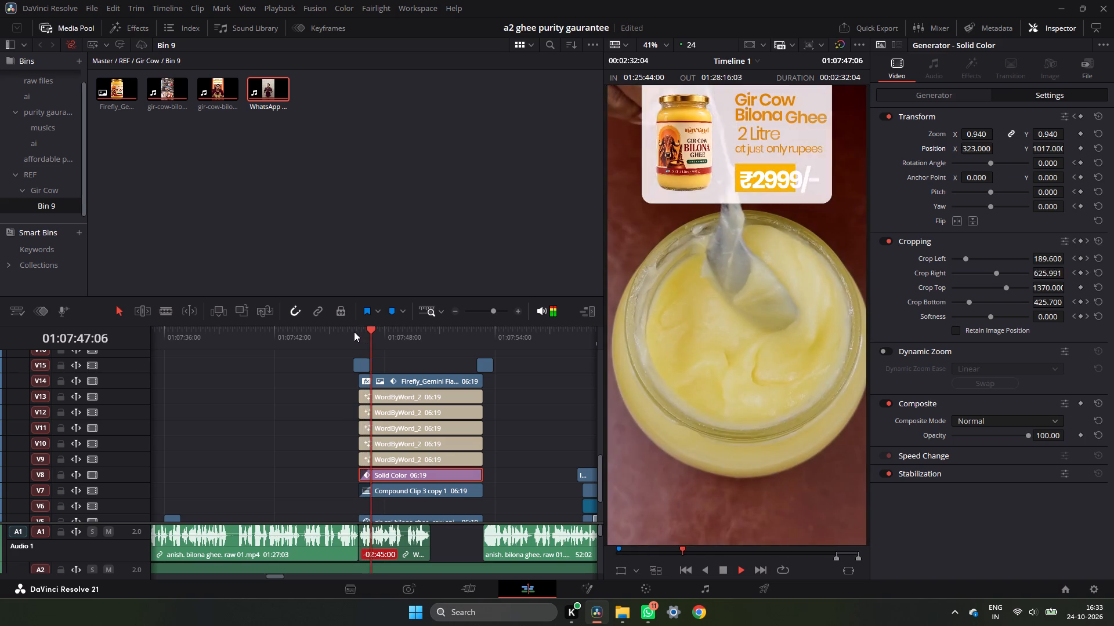
key("space")
key("space")
key("space")
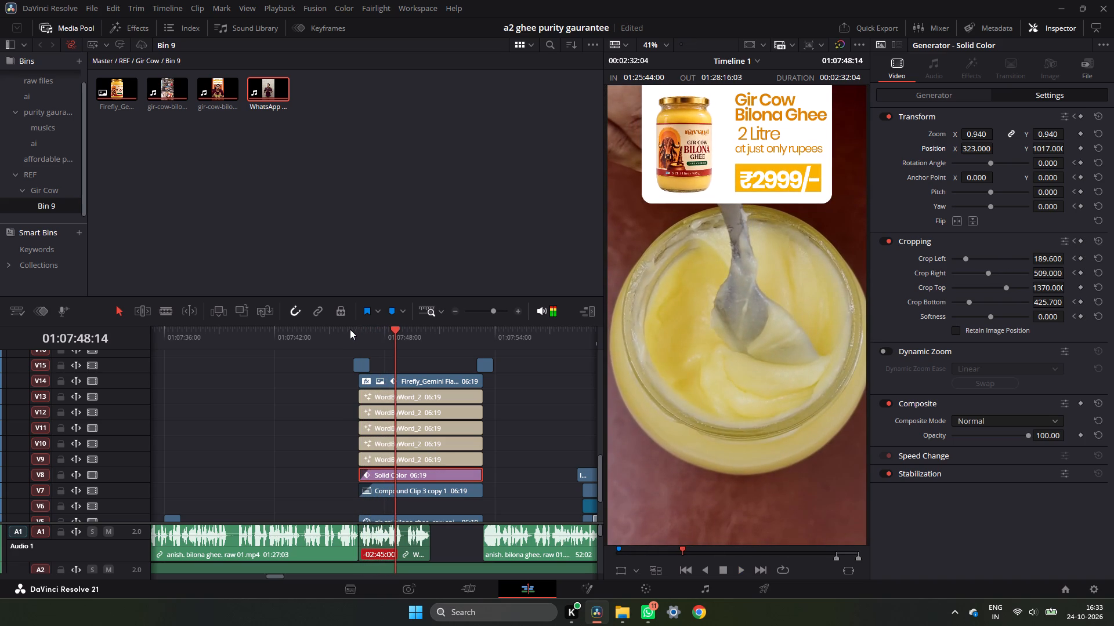
key("space")
key("space")
key("space")
key("space")
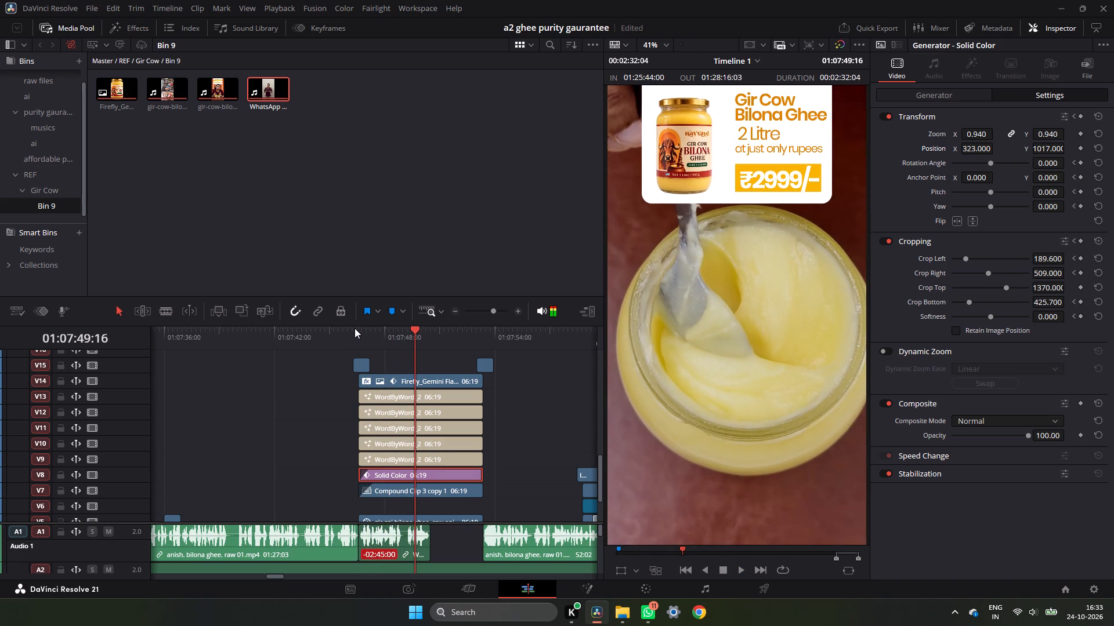
key("space")
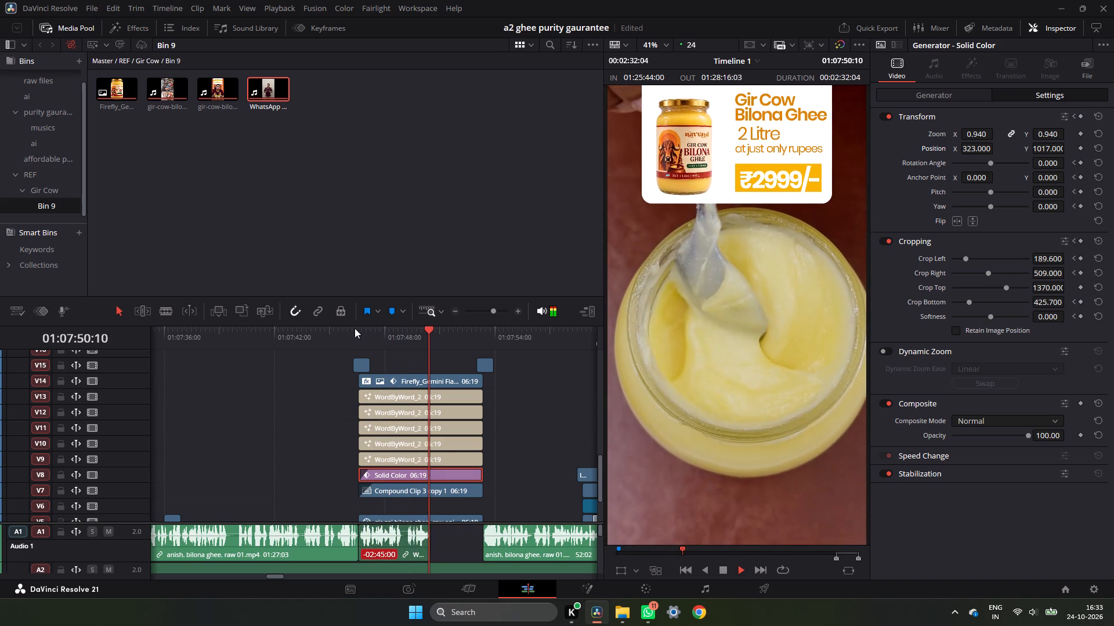
key("space")
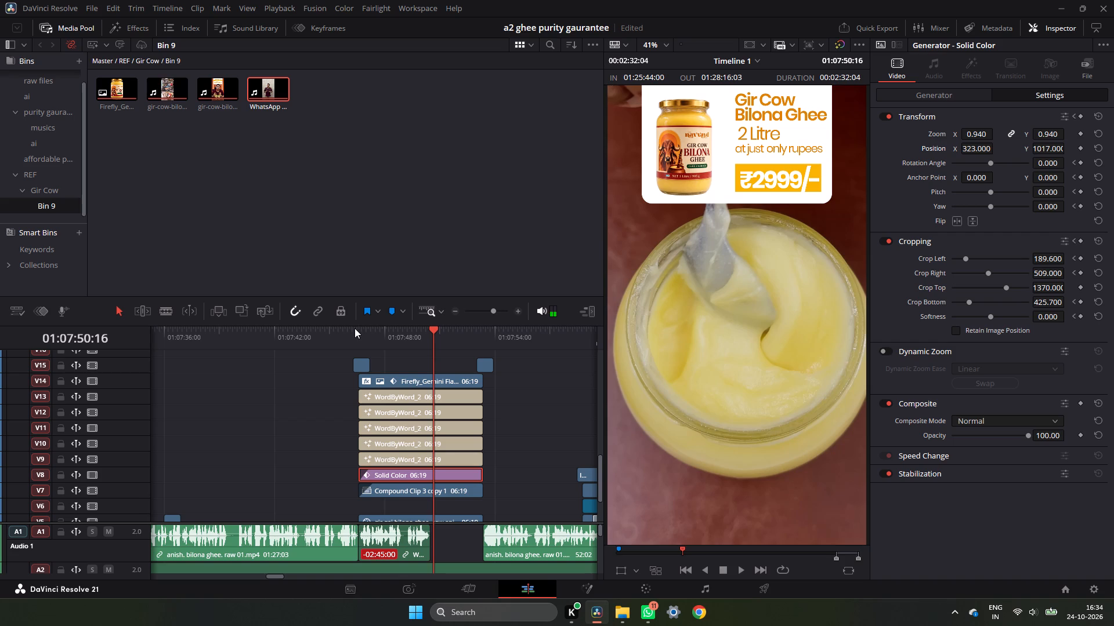
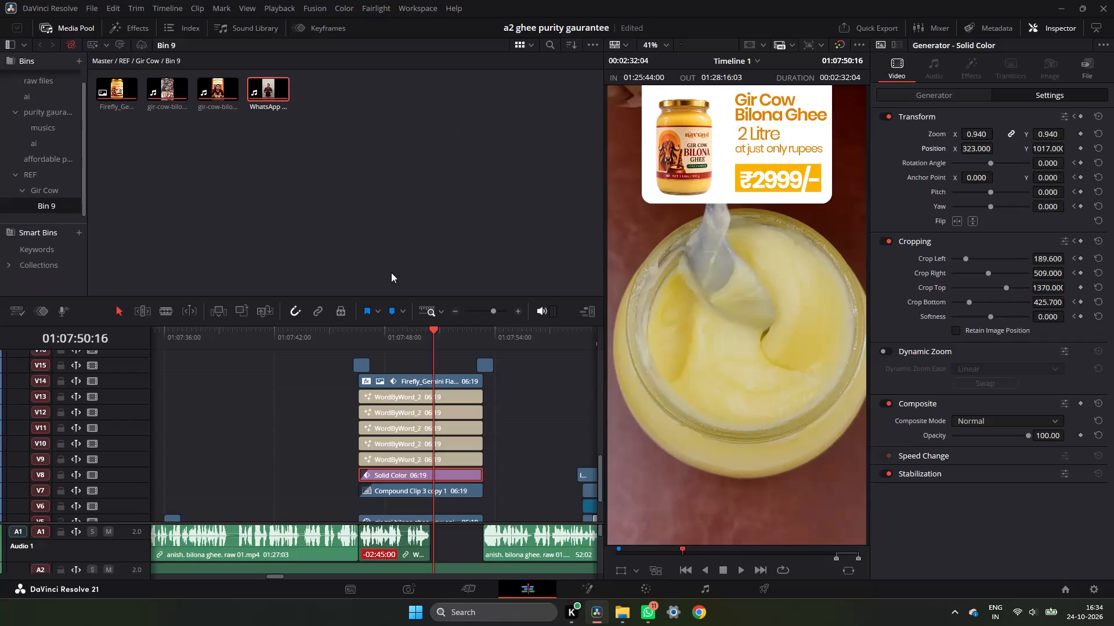
Play the offer card's opening repeatedly to check when its titles appear against the WhatsApp audio.
left_click(363, 341)
key("space")
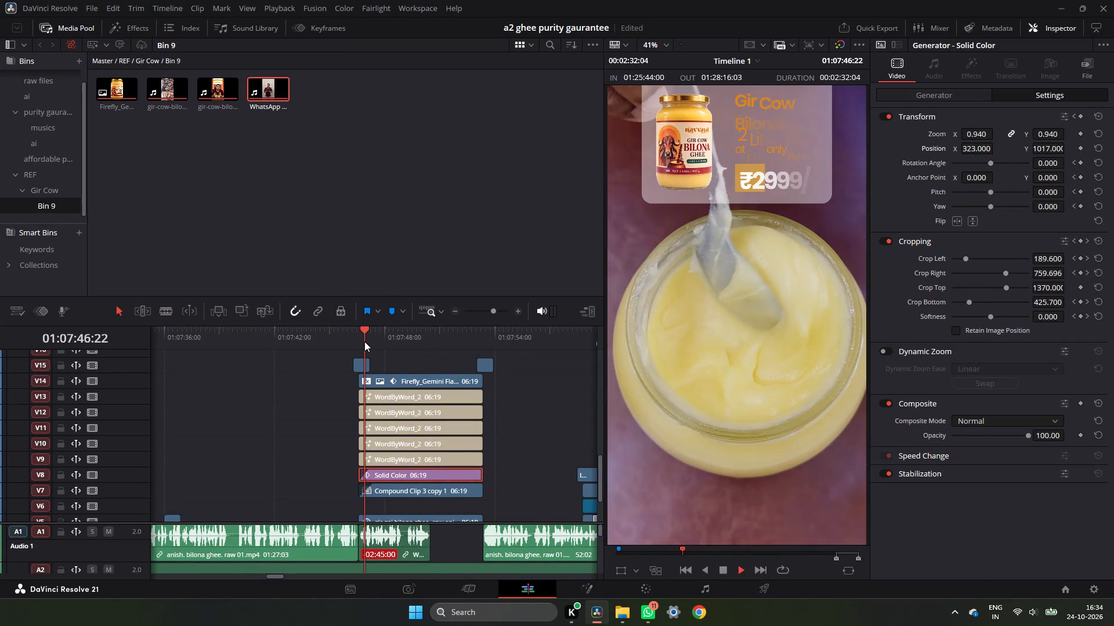
key("space")
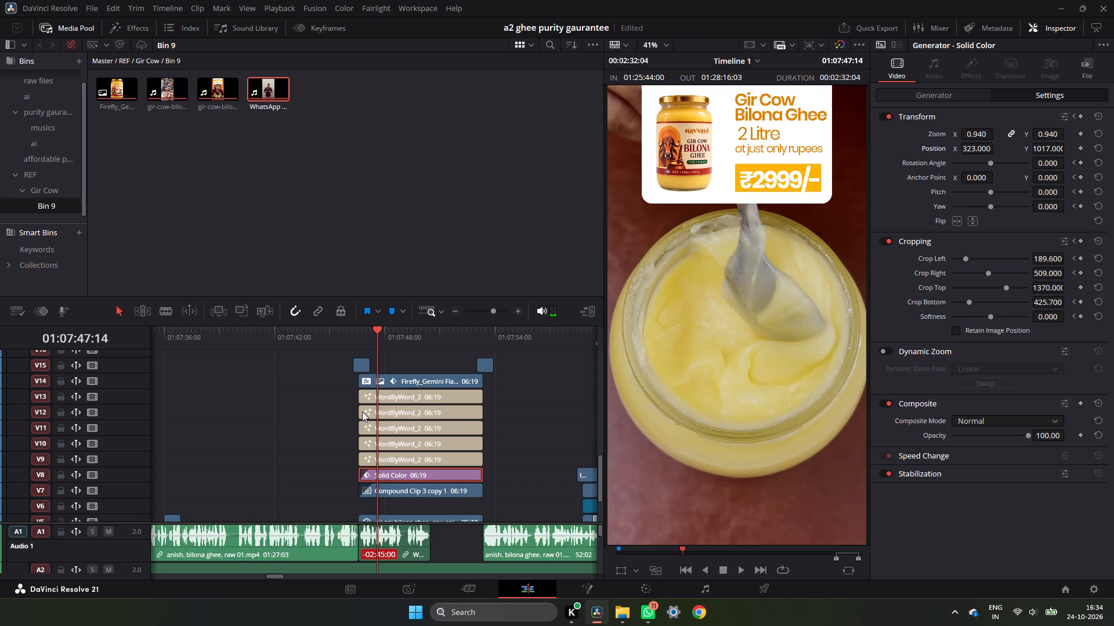
left_click(362, 340)
key("space")
key("space")
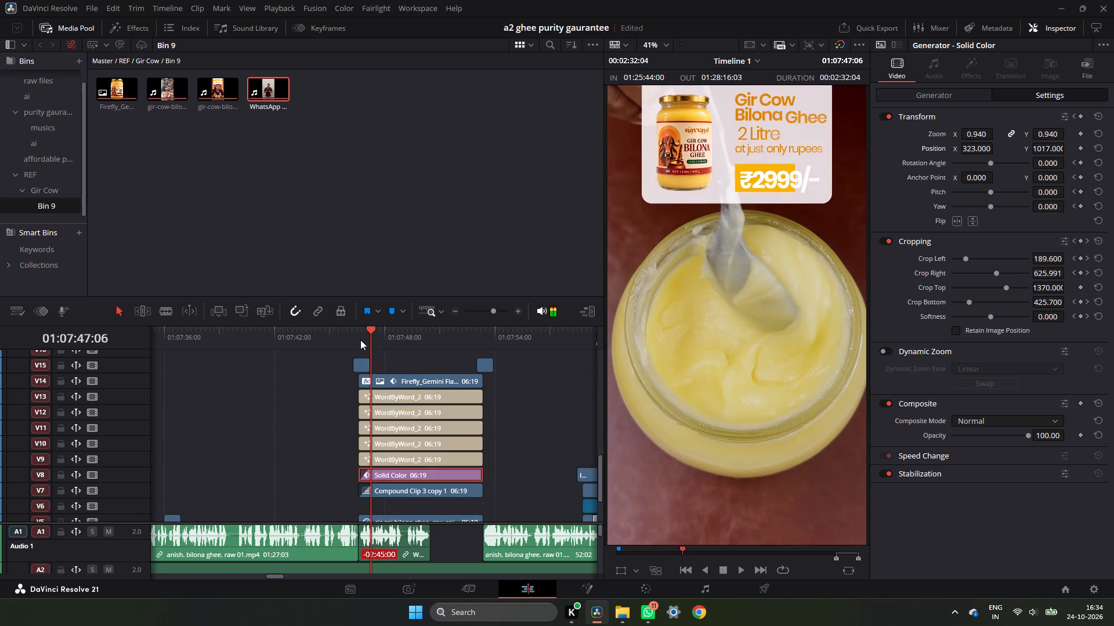
left_click(355, 336)
key("space")
key("space")
Move the "2 Litre" title on V12 to start at 01:07:48:12 and trim its end to the offer card's end.
left_click(393, 382)
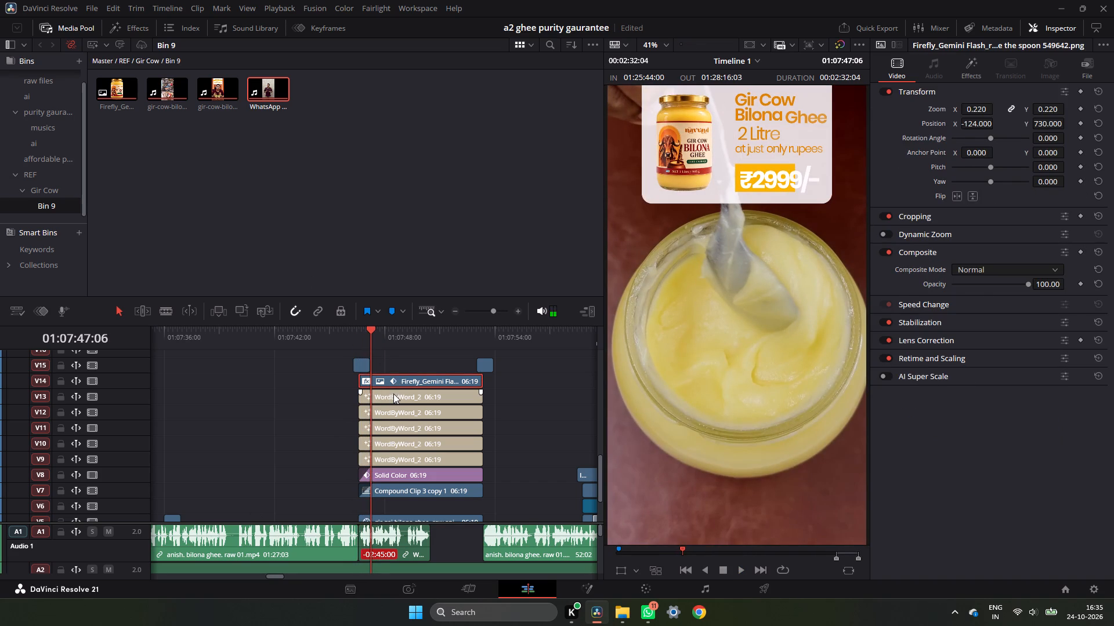
left_click(394, 394)
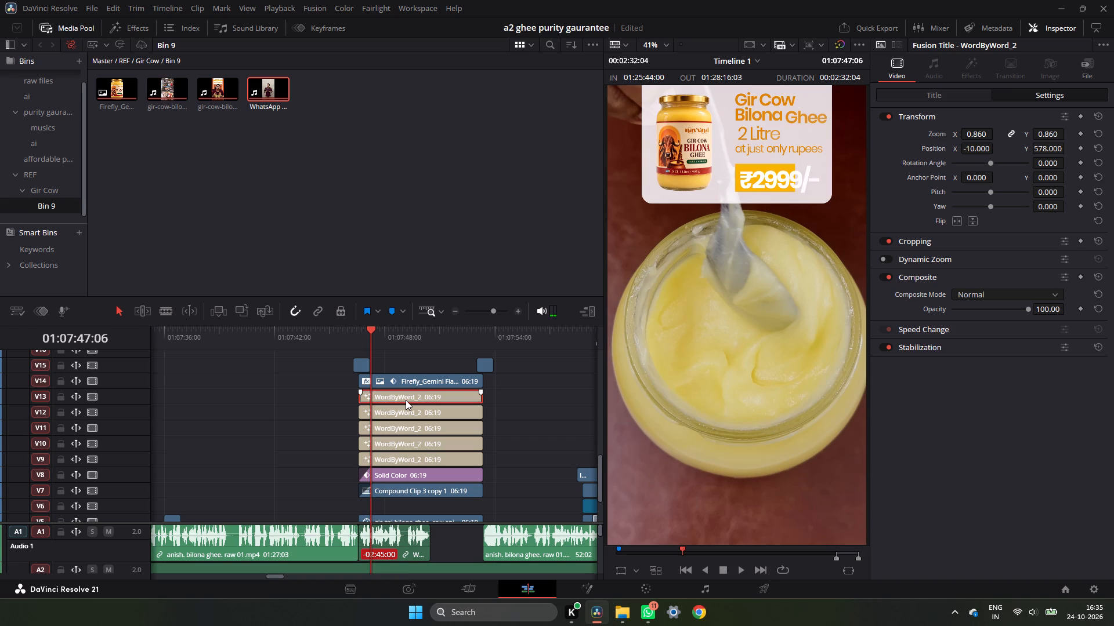
key("space")
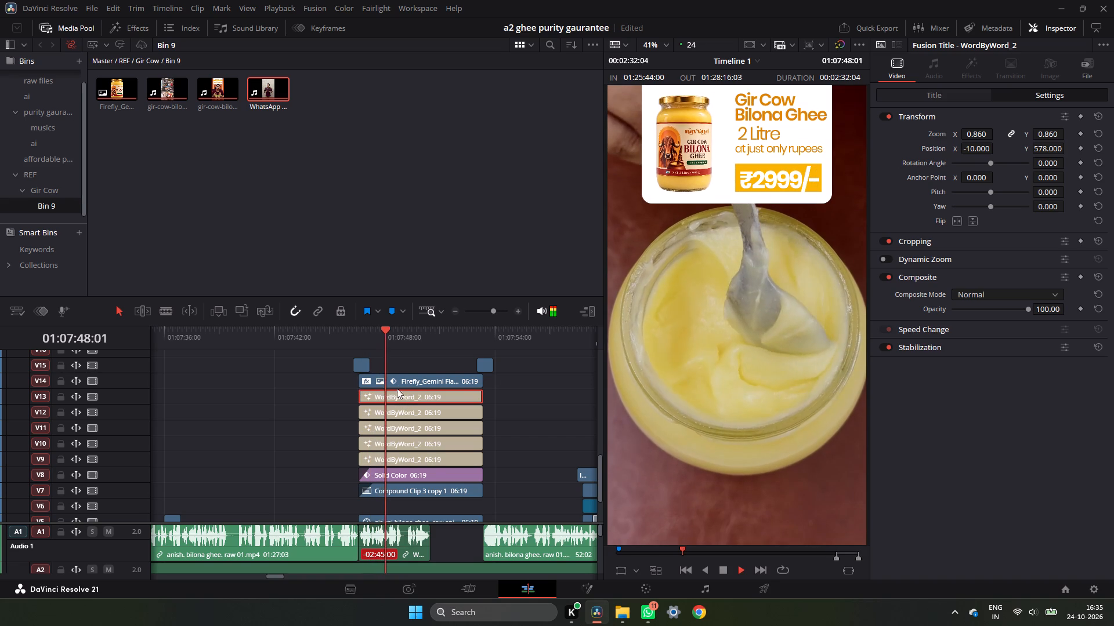
key("space")
left_click_drag(403, 409, 433, 413)
left_click_drag(519, 418, 482, 424)
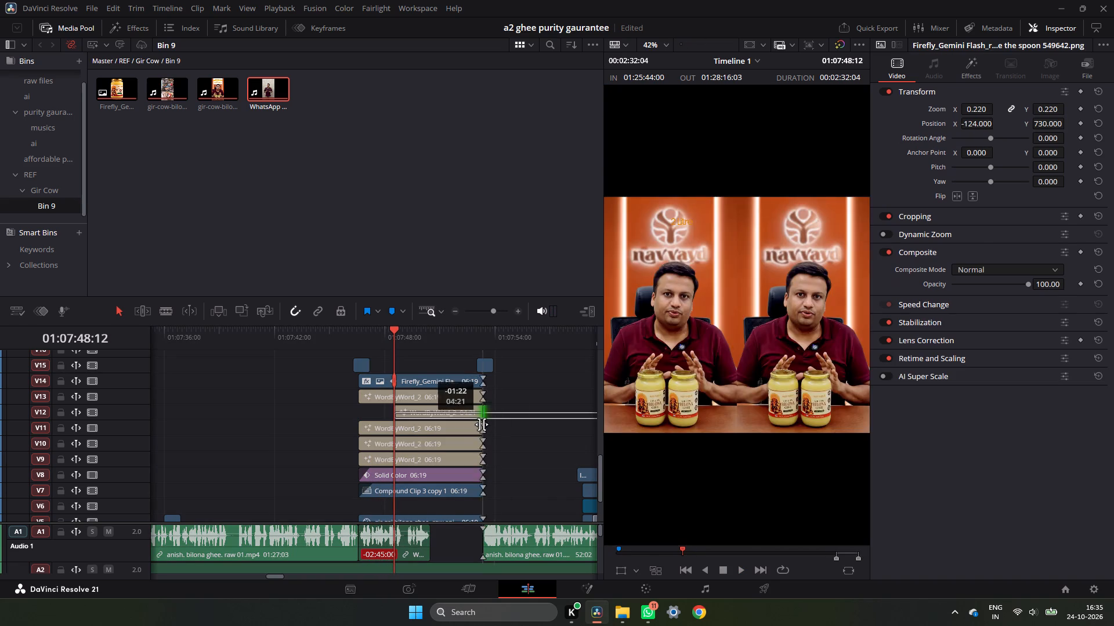
left_click_drag(482, 424, 485, 423)
Shift the "2 Litre" title on V12 eight frames earlier and extend its end to the card's end, for a 05:05 duration.
key("space")
key("space")
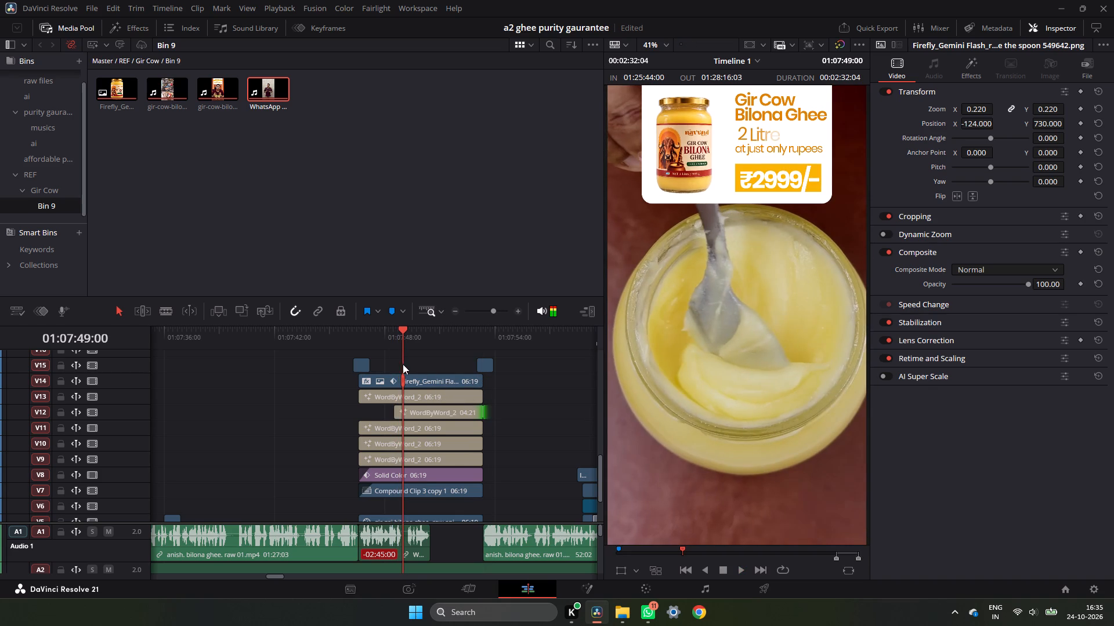
left_click(389, 337)
left_click(385, 336)
key("space")
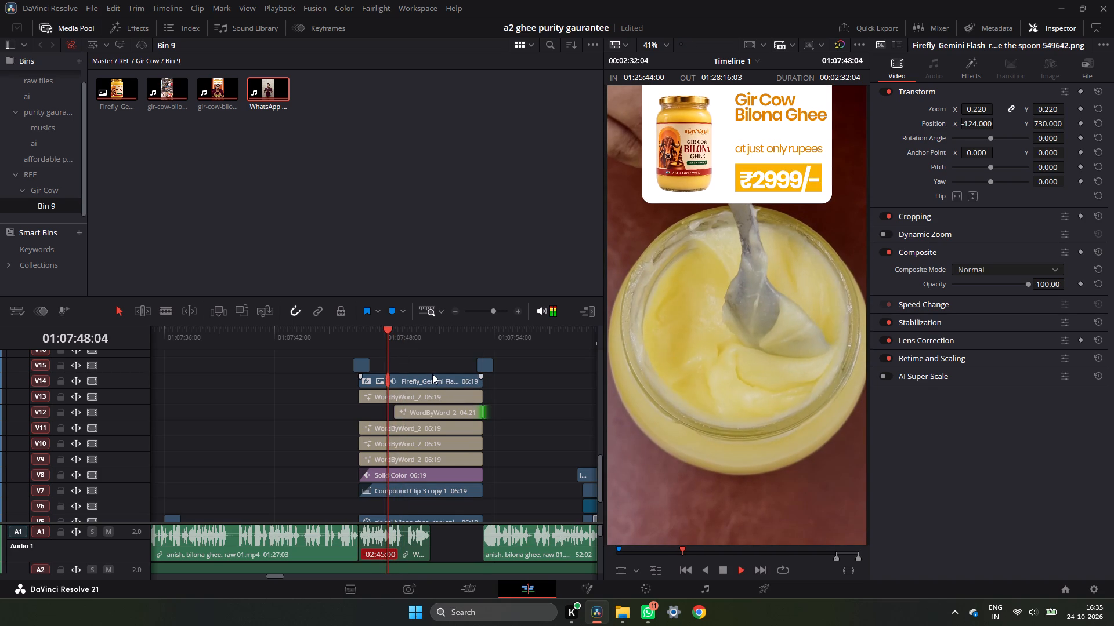
key("space")
key("Left")
key("Left")
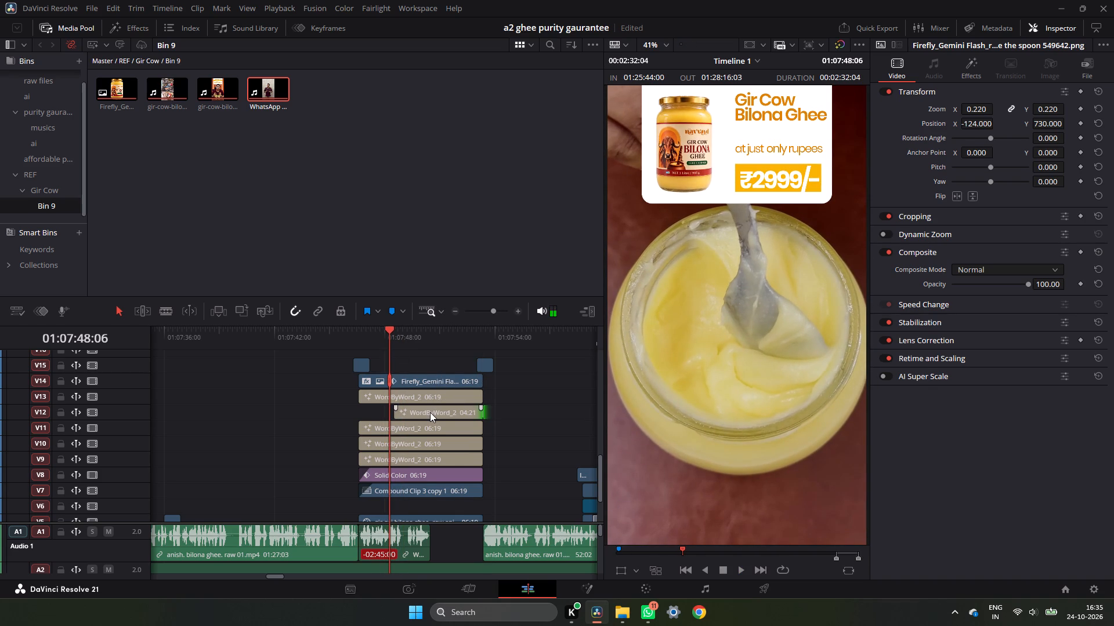
left_click_drag(430, 412, 421, 416)
left_click_drag(472, 410, 477, 411)
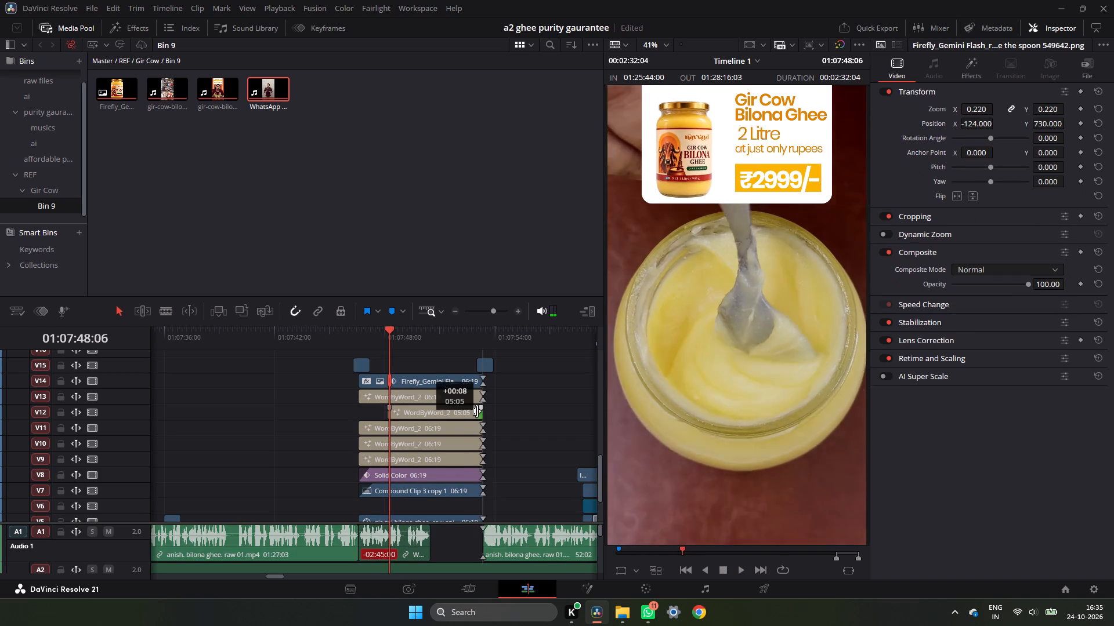
left_click_drag(477, 411, 478, 412)
key("space")
key("space")
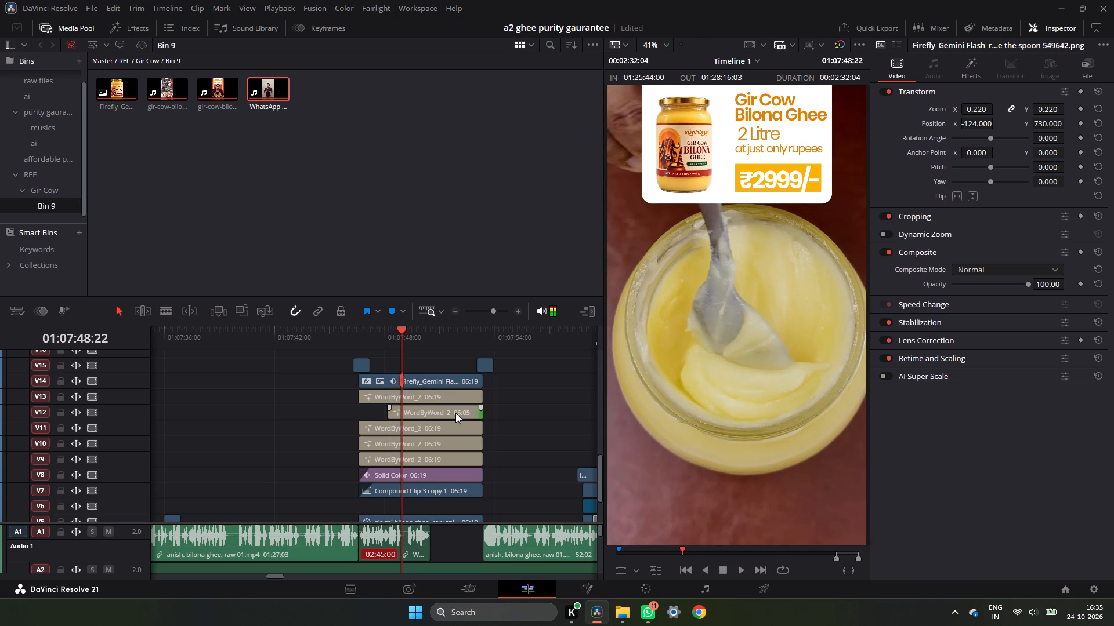
key("space")
key("space")
Shift the "at just" and "only rupees" titles on V10 and V11 two seconds later and trim both to 04:19, ending with the card.
left_click(443, 425)
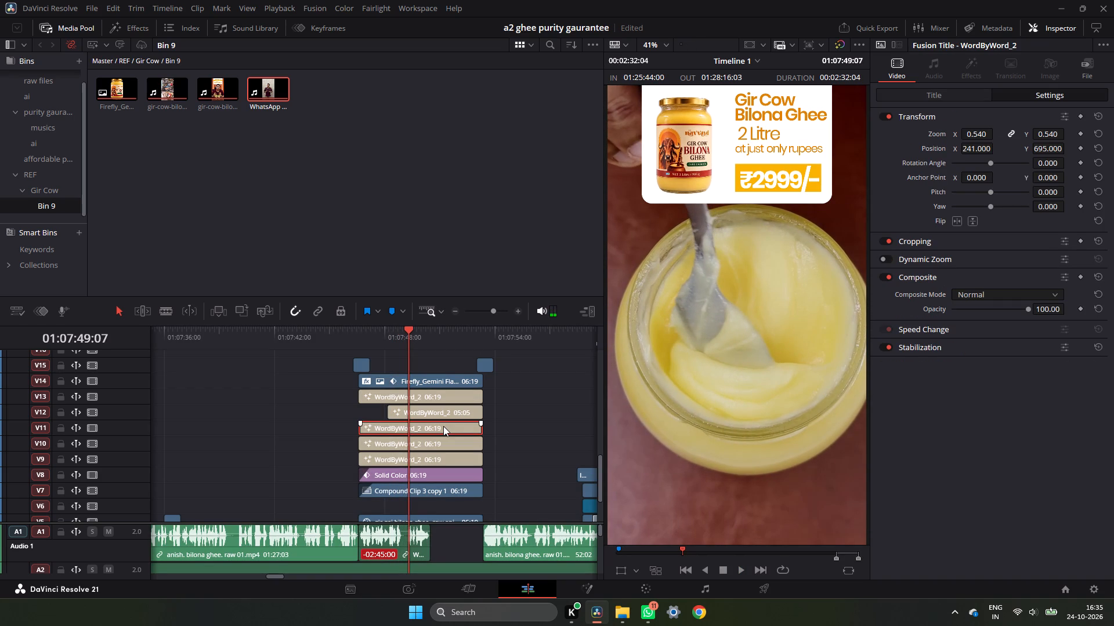
left_click_drag(510, 428, 462, 447)
left_click_drag(458, 444, 466, 442)
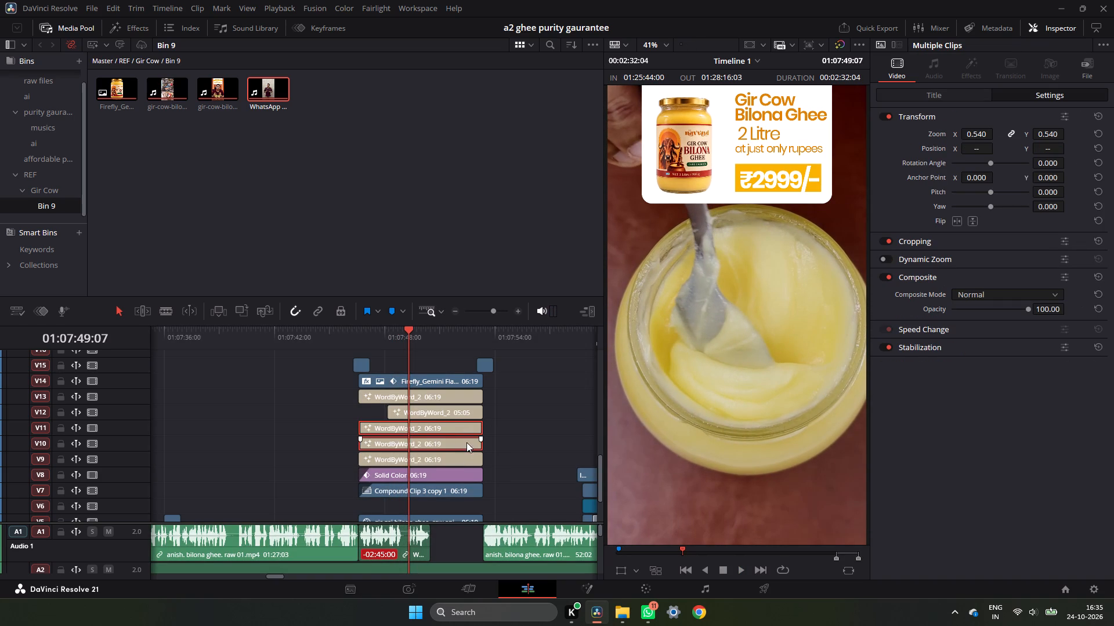
left_click_drag(466, 442, 493, 441)
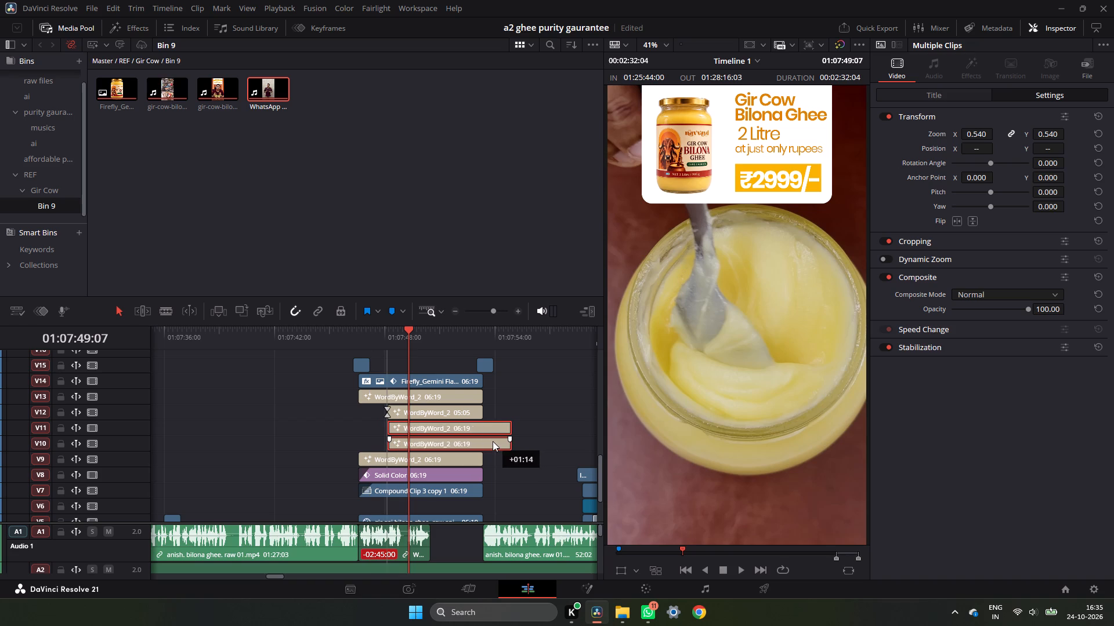
left_click_drag(493, 441, 495, 443)
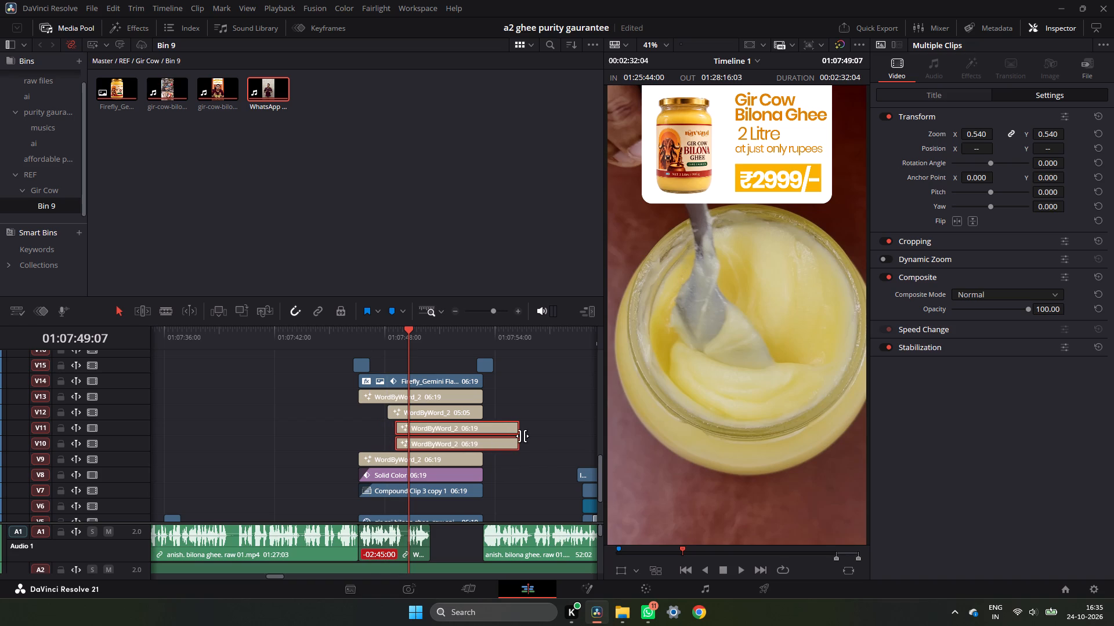
left_click_drag(519, 434, 480, 441)
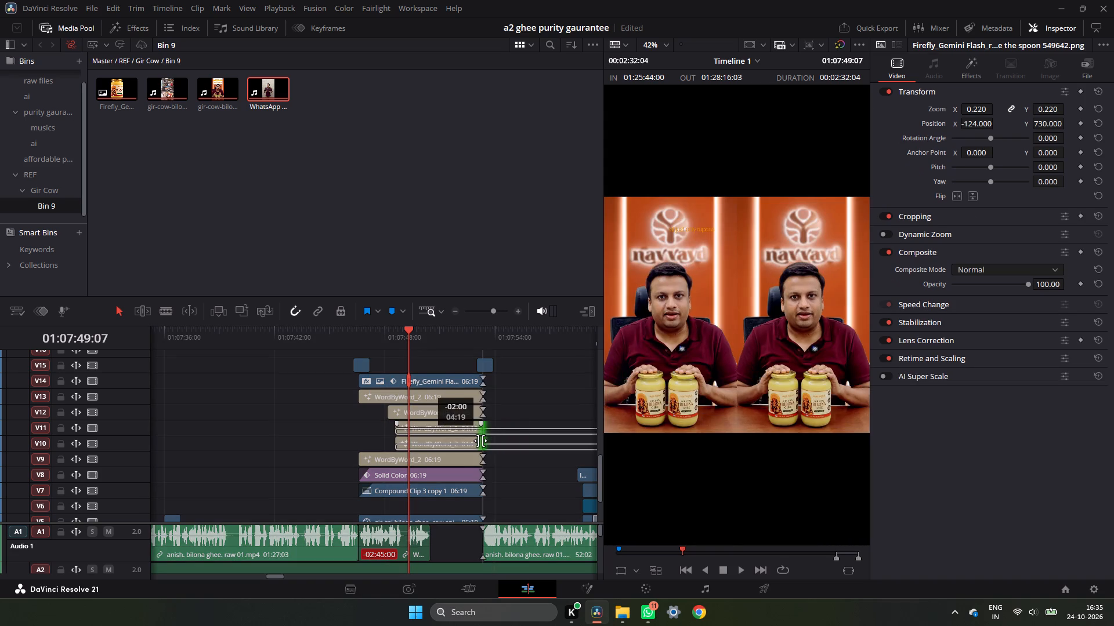
left_click_drag(480, 441, 480, 441)
Start the ₹2999/- title on V9 and its Solid Color on V8 with the "at just only rupees" titles, trimming both to 04:19.
left_click_drag(445, 455, 486, 456)
left_click_drag(518, 462, 482, 464)
left_click_drag(455, 472, 491, 474)
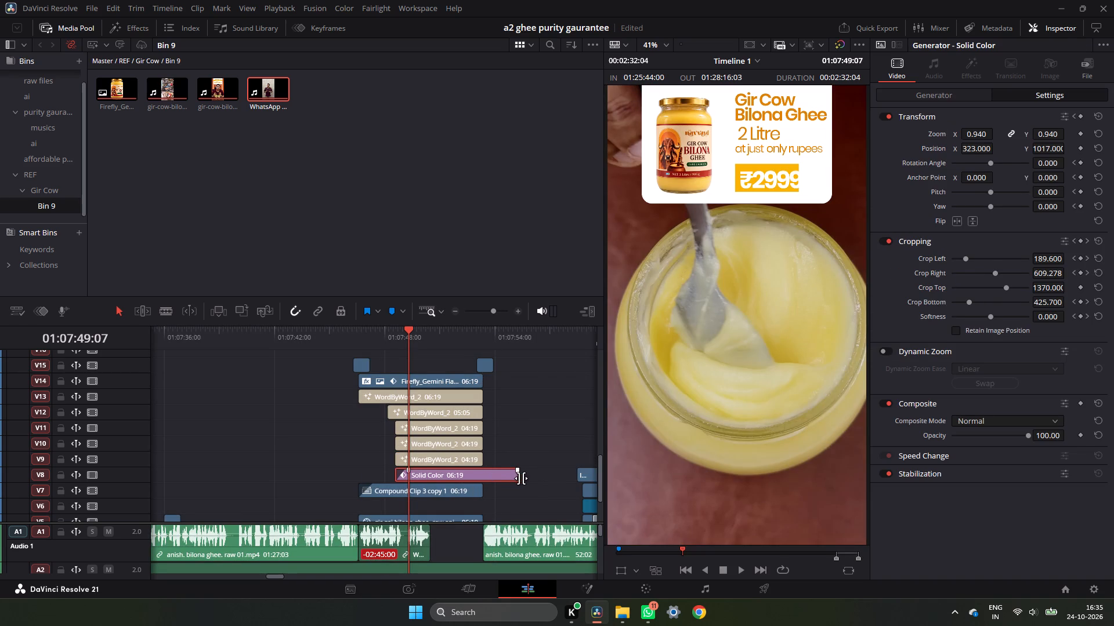
left_click_drag(522, 478, 479, 482)
left_click_drag(478, 479, 483, 479)
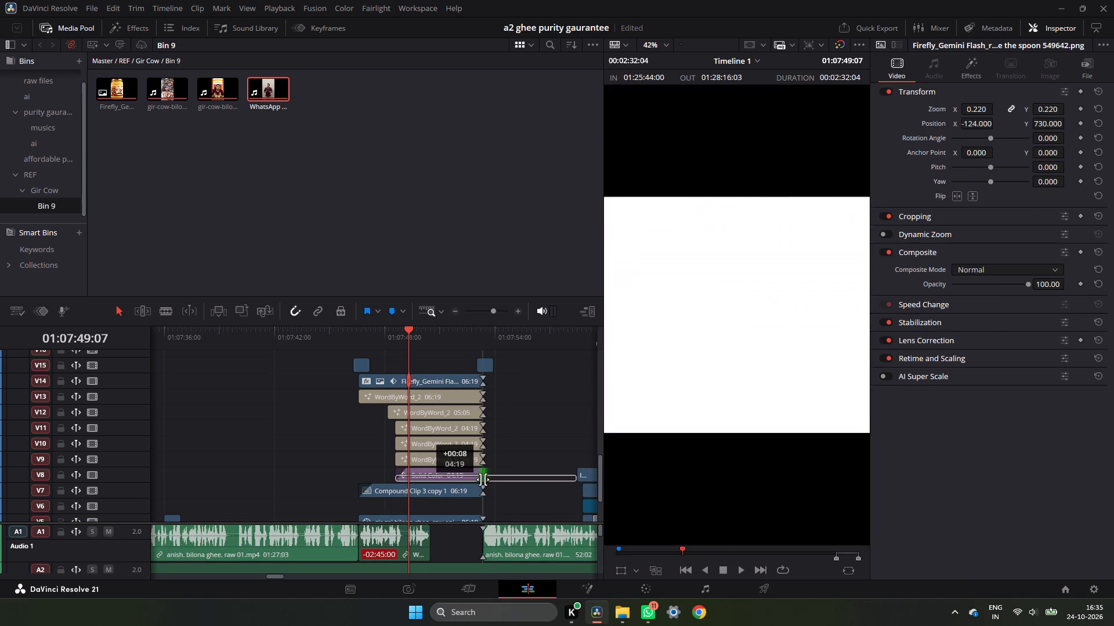
left_click_drag(483, 479, 483, 479)
Play the offer card to check the staggered title and price entrances against the WhatsApp audio.
left_click(366, 337)
key("space")
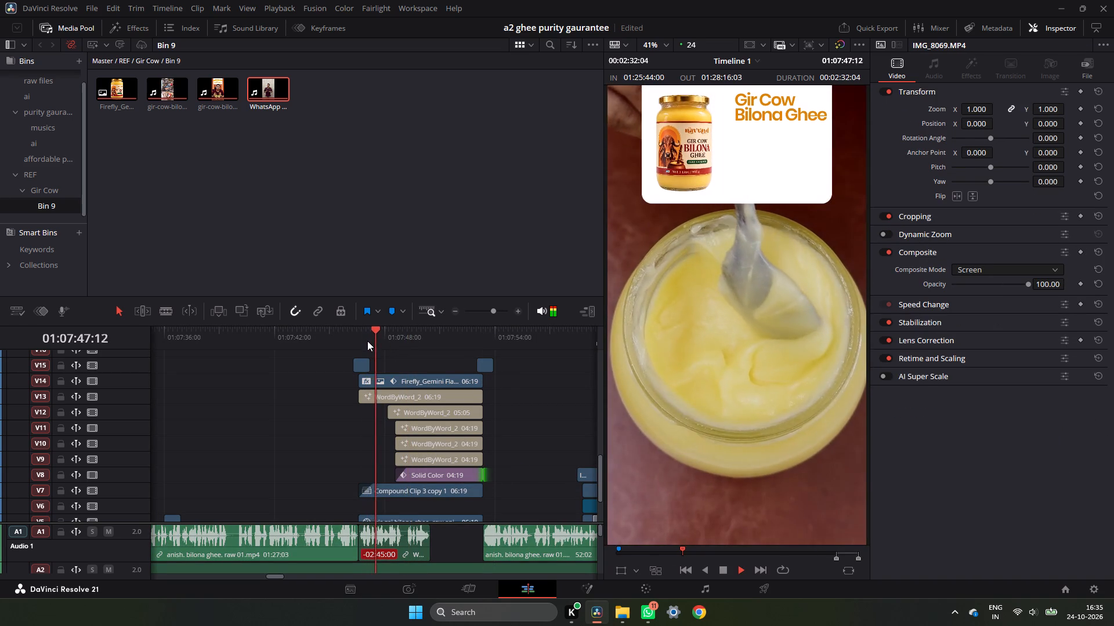
key("space")
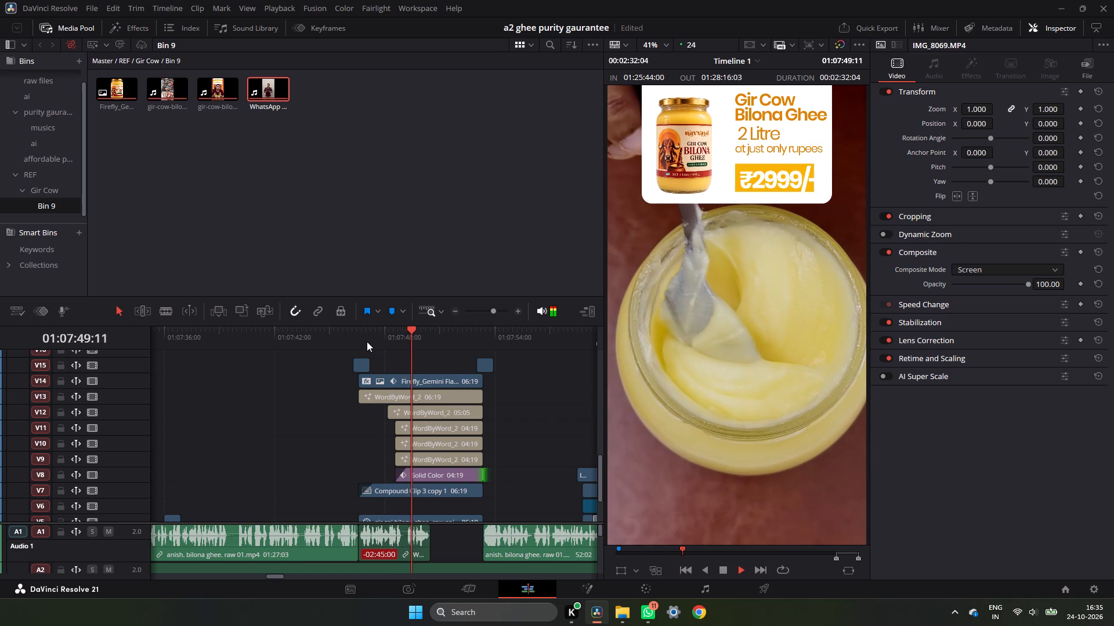
left_click(385, 343)
key("space")
key("space")
key("space")
key("space")
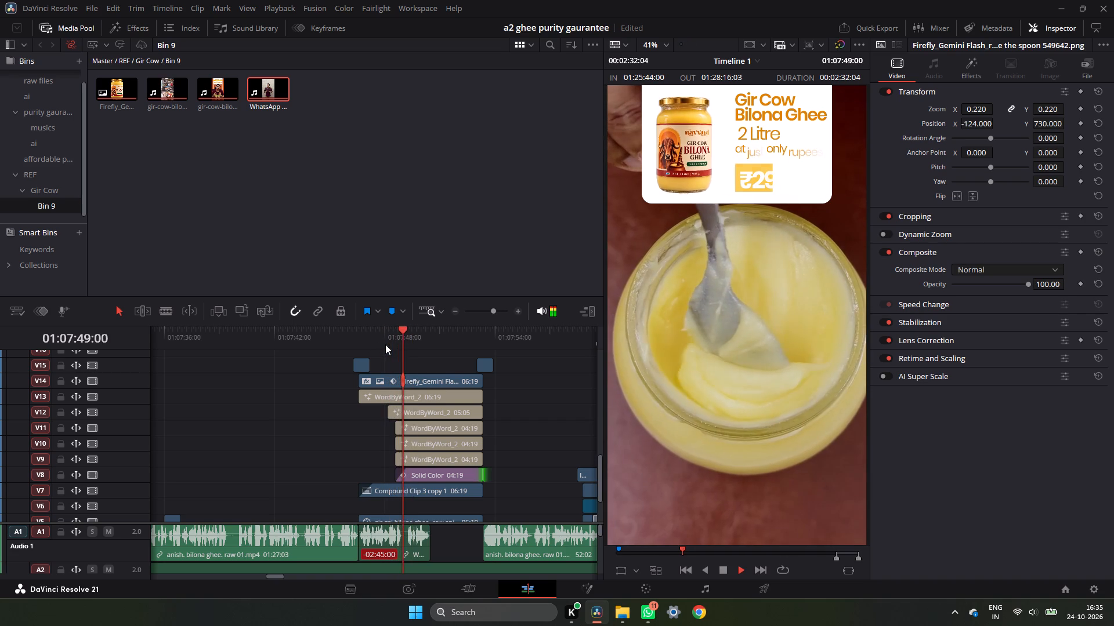
key("space")
key("space")
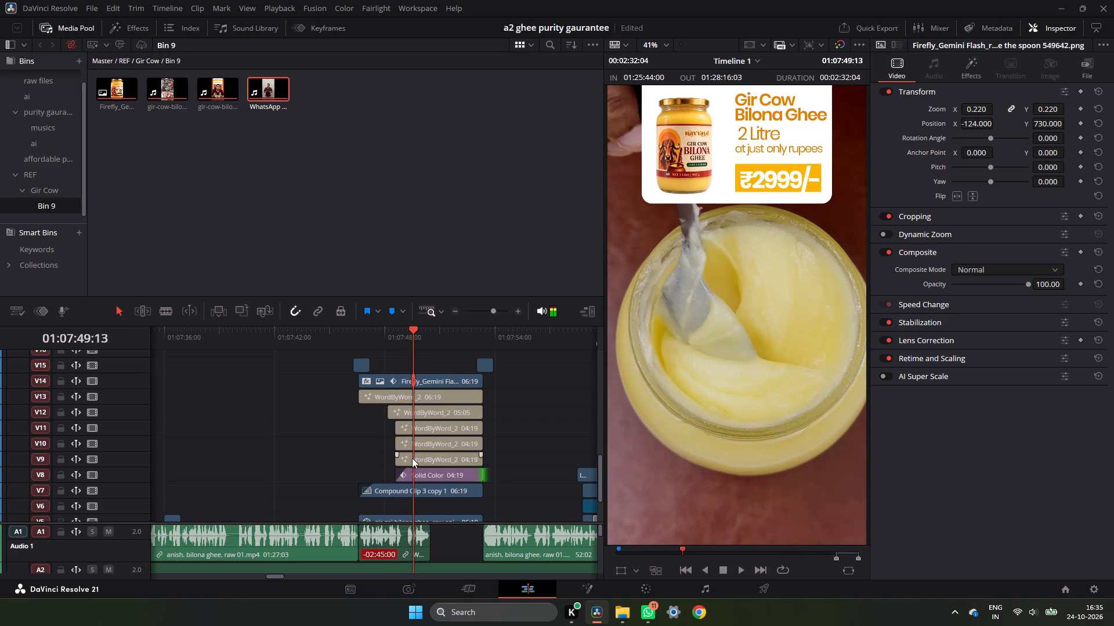
Shift the ₹2999/- title on V9 and its Solid Color background on V8 together about 0.6 seconds later.
left_click_drag(373, 462, 417, 474)
left_click_drag(431, 464, 442, 464)
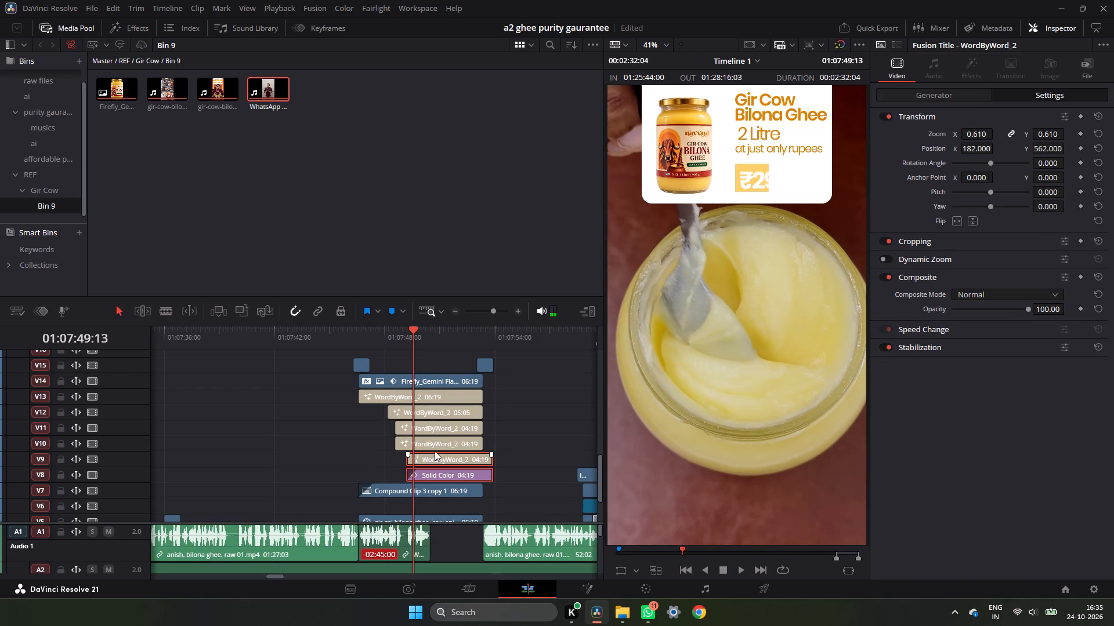
Replay the offer card from just before its start through the price reveal to check the timing of every element.
left_click(395, 339)
key("space")
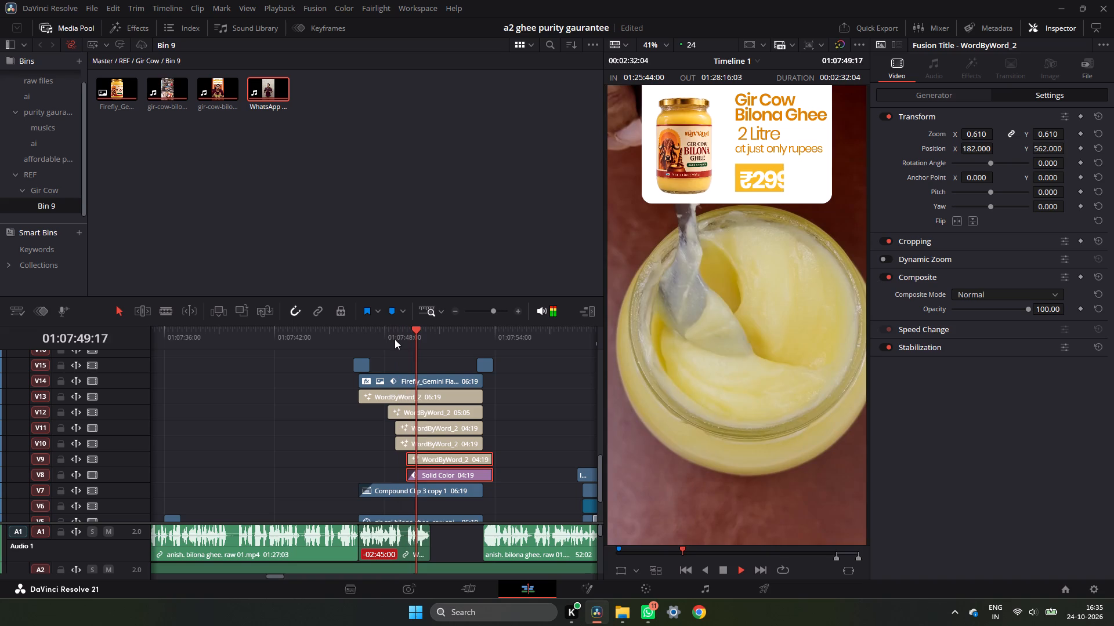
key("space")
key("space")
key("space")
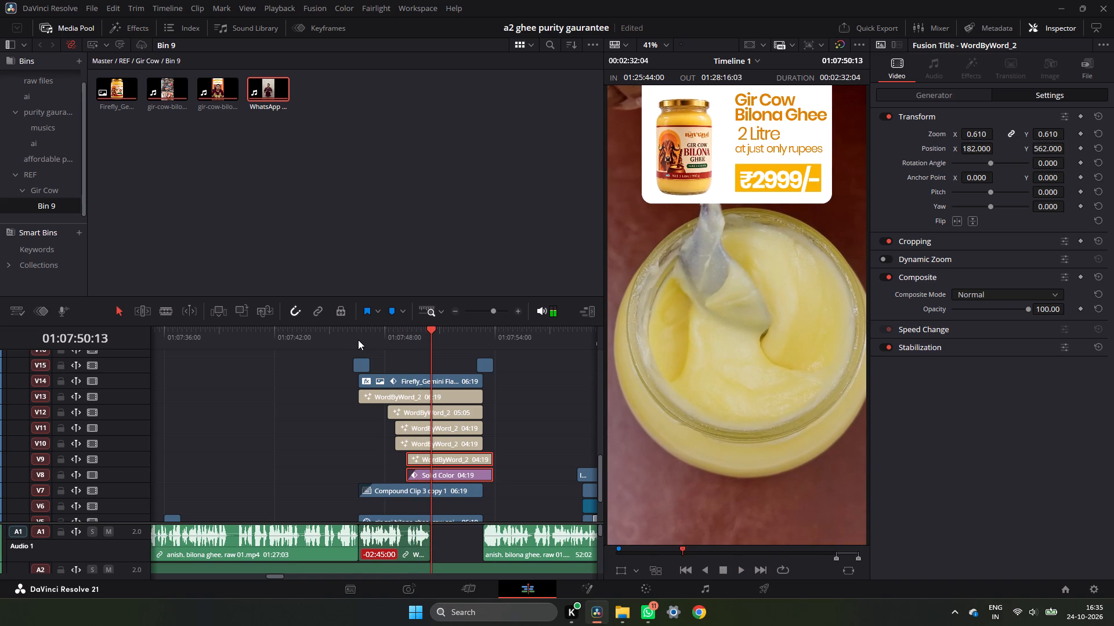
left_click(358, 340)
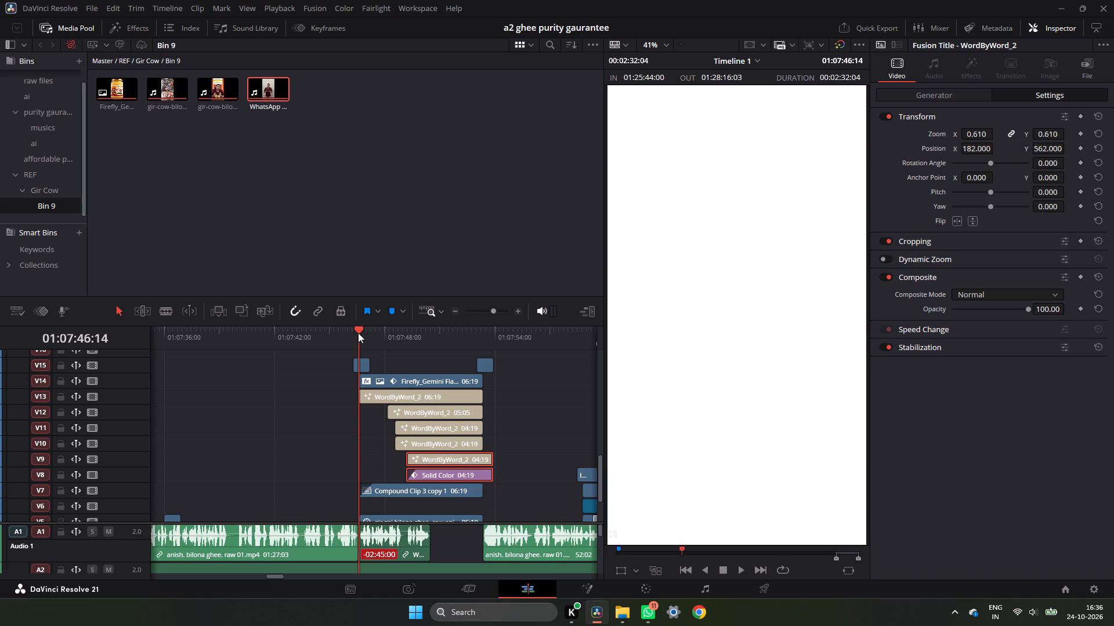
left_click(351, 333)
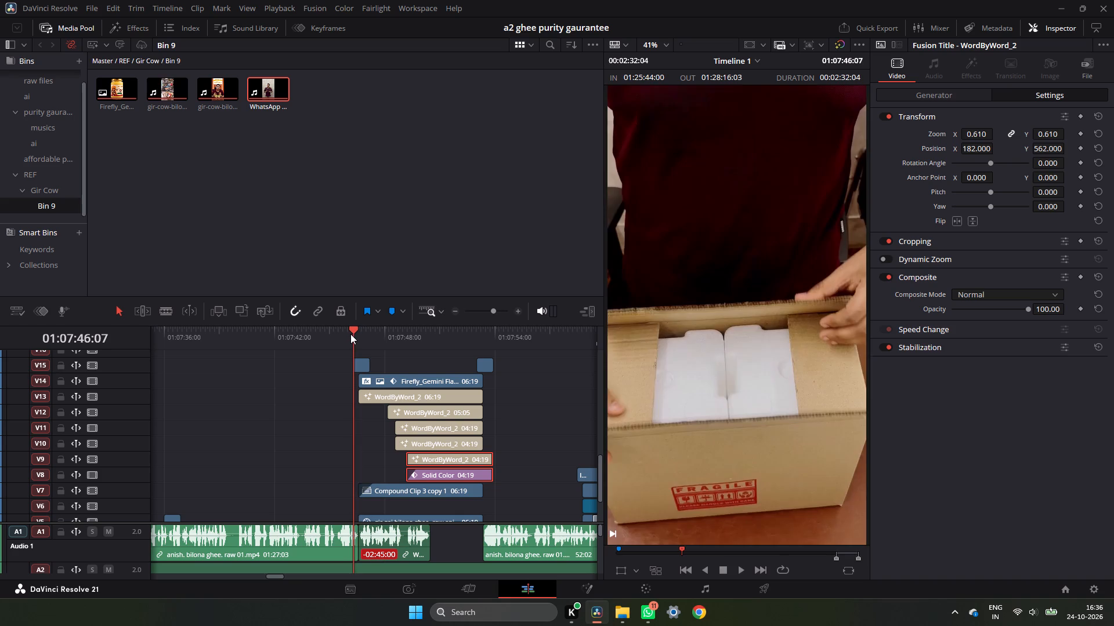
key("space")
key("space")
key("space")
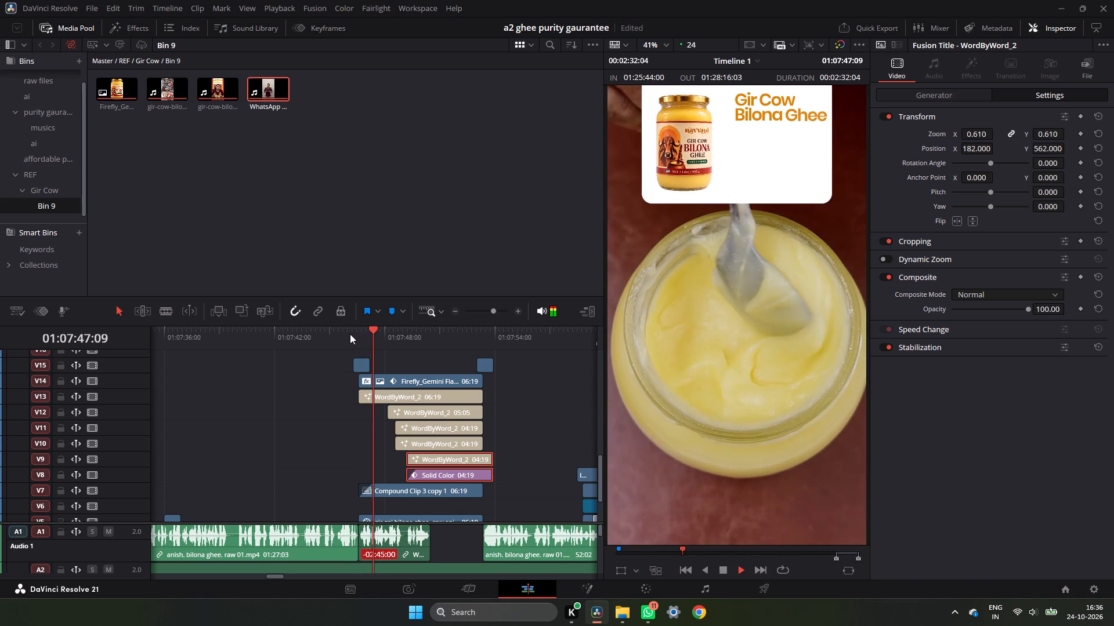
key("space")
left_click(357, 330)
key("space")
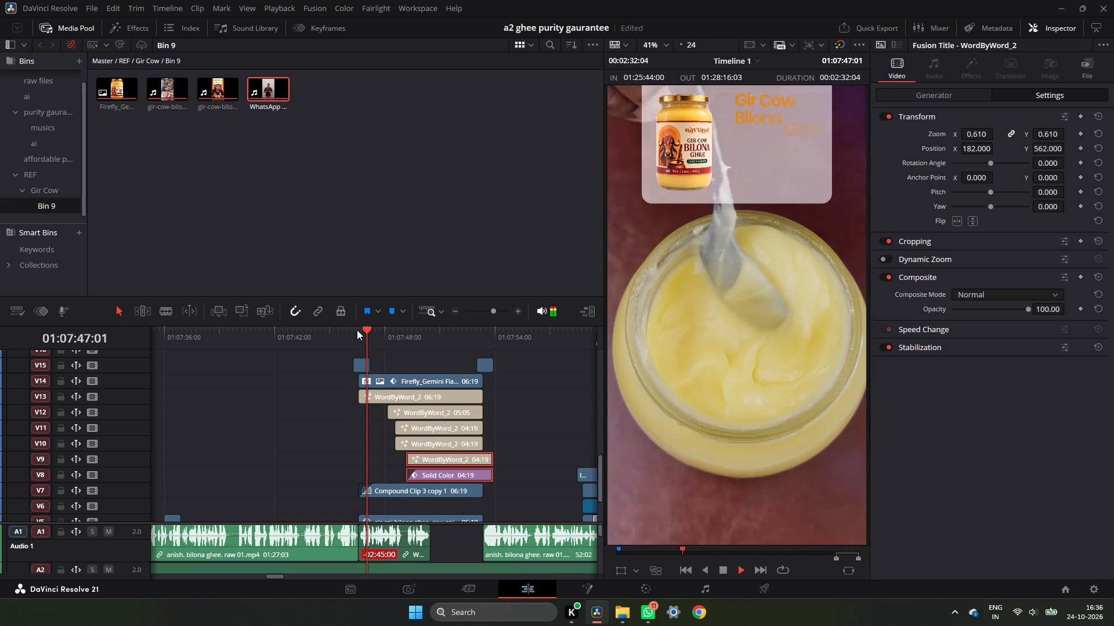
left_click(357, 330)
left_click(357, 330)
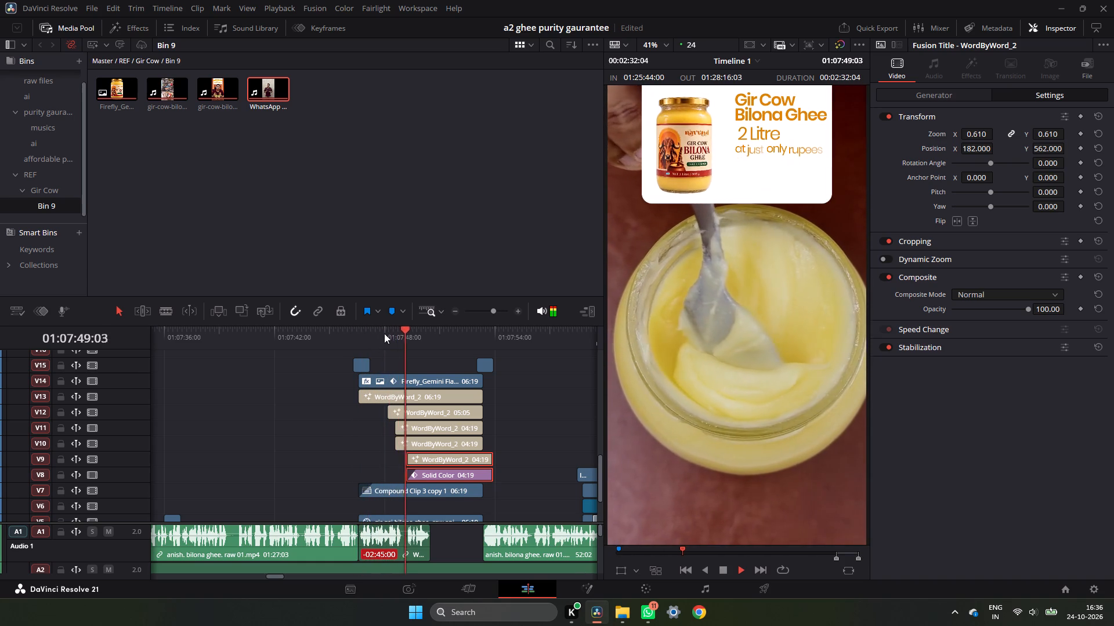
key("space")
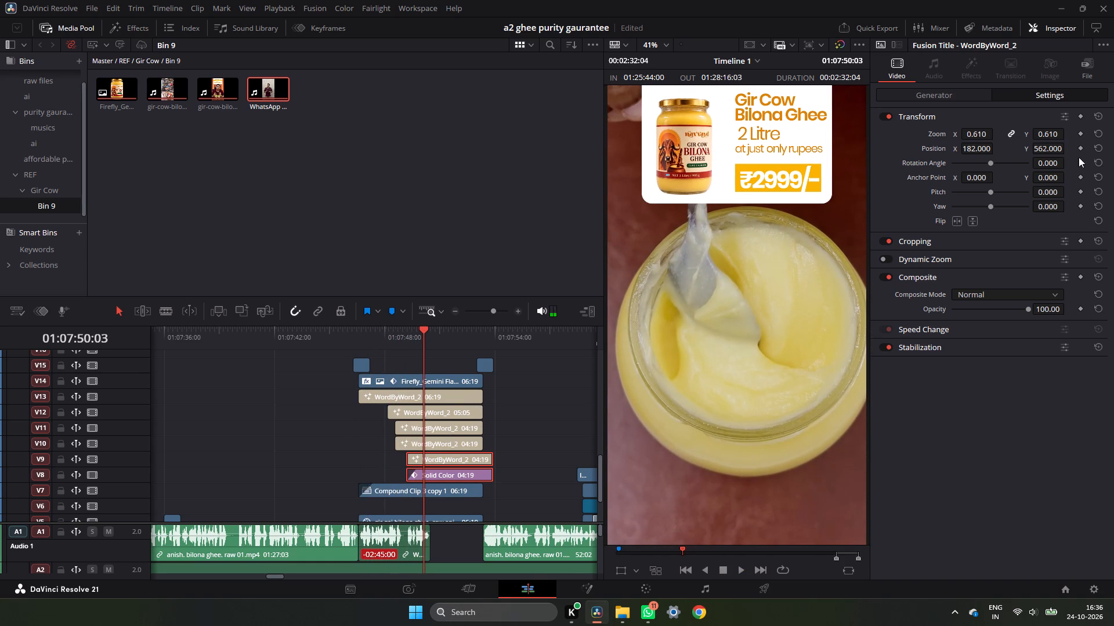
Raise the ₹2999/- price title on V9 to Position Y 568 within its yellow background.
left_click_drag(1052, 145, 1050, 152)
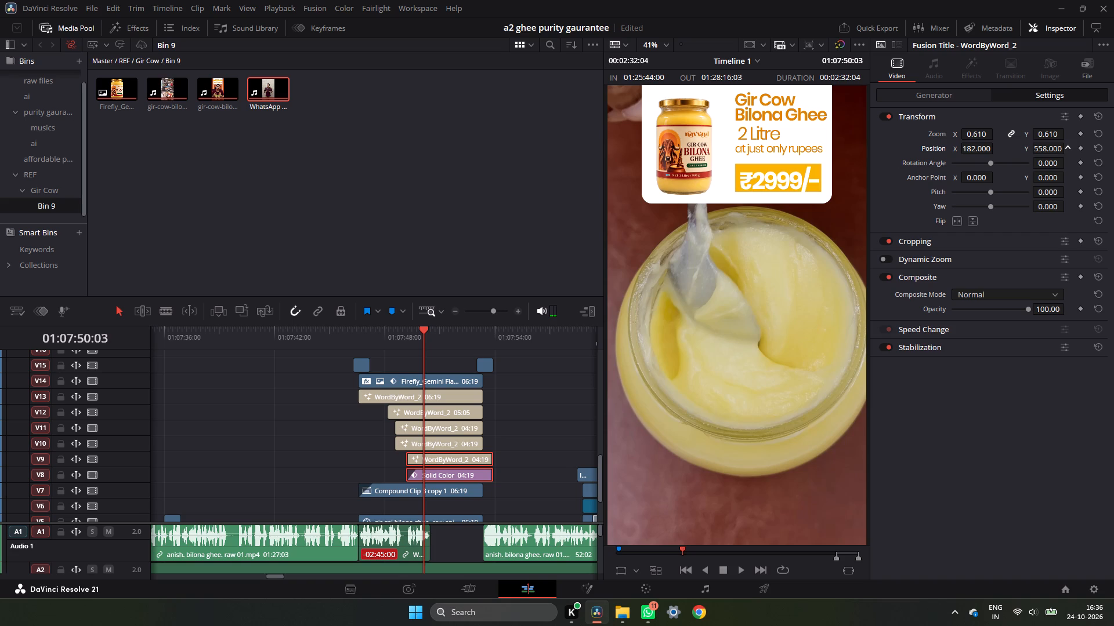
left_click_drag(1050, 152, 1055, 154)
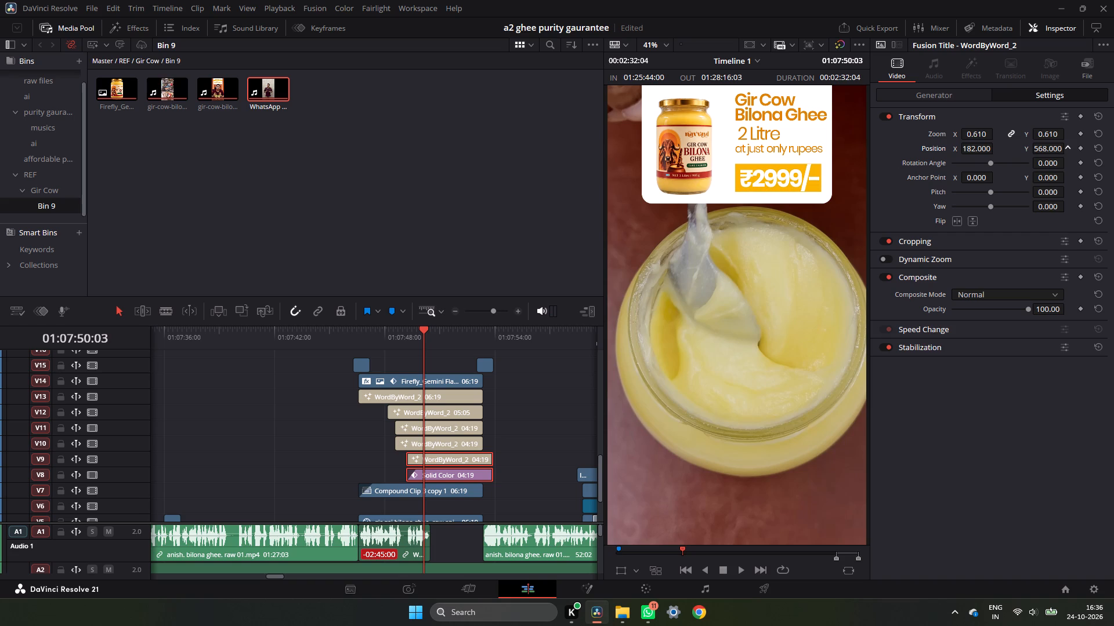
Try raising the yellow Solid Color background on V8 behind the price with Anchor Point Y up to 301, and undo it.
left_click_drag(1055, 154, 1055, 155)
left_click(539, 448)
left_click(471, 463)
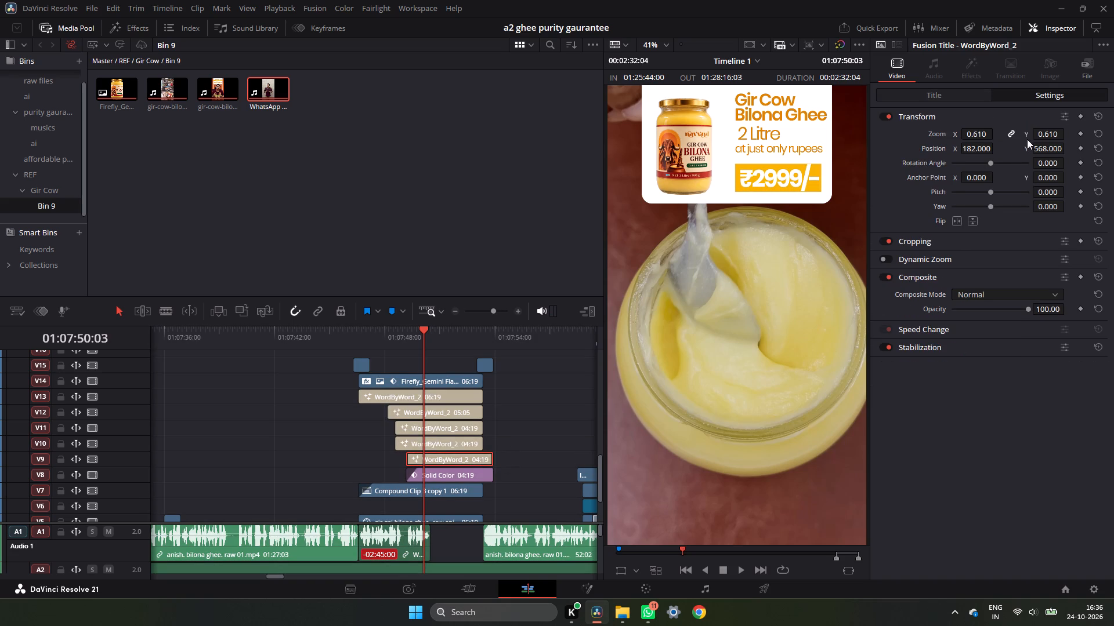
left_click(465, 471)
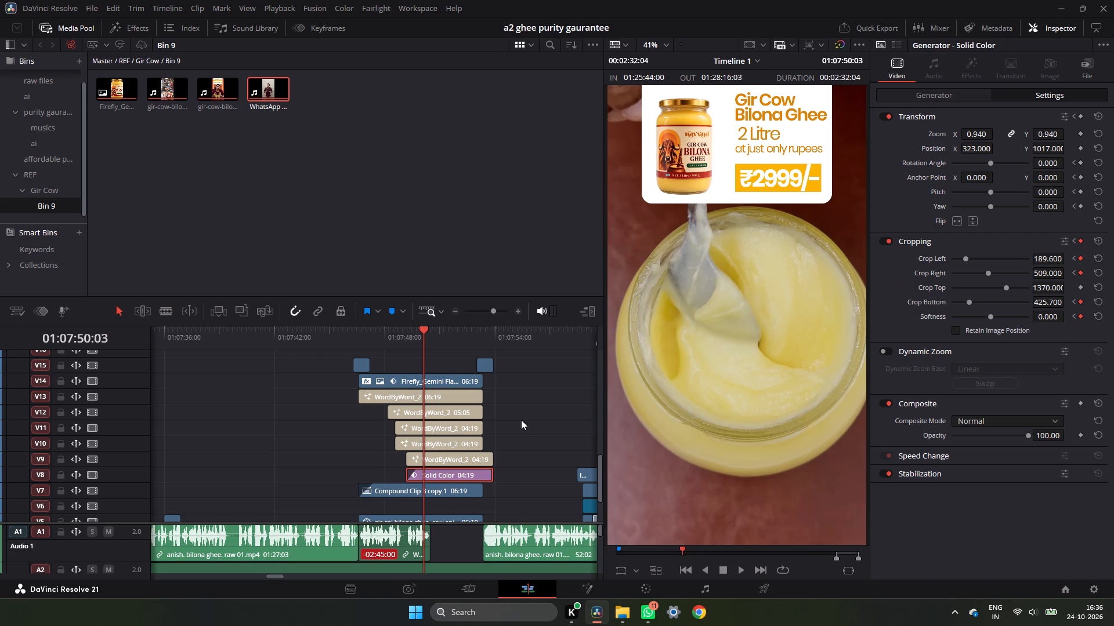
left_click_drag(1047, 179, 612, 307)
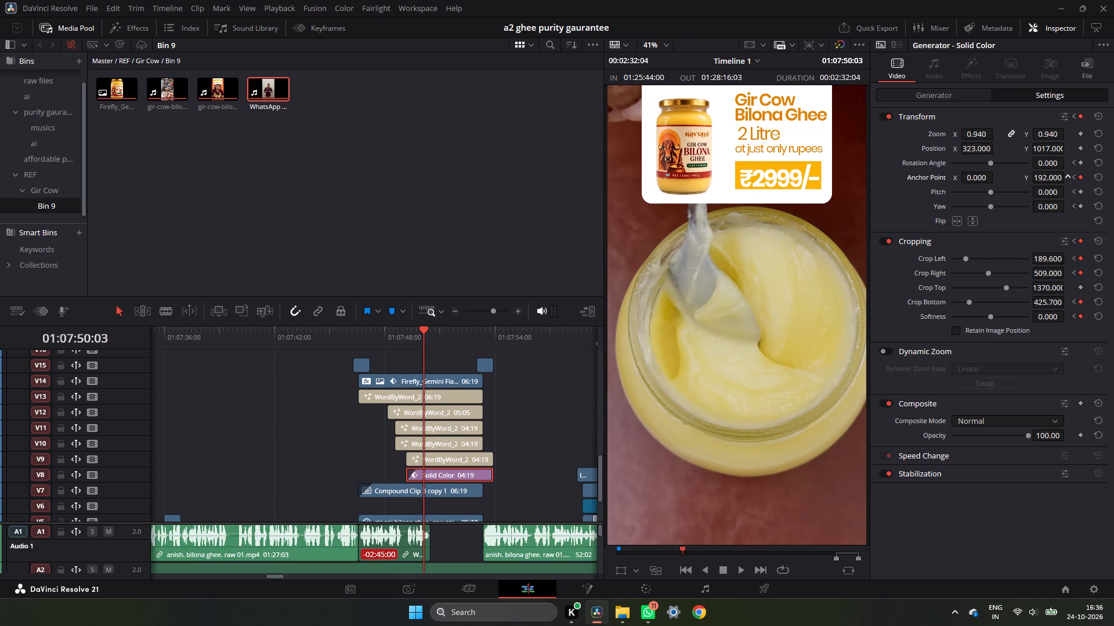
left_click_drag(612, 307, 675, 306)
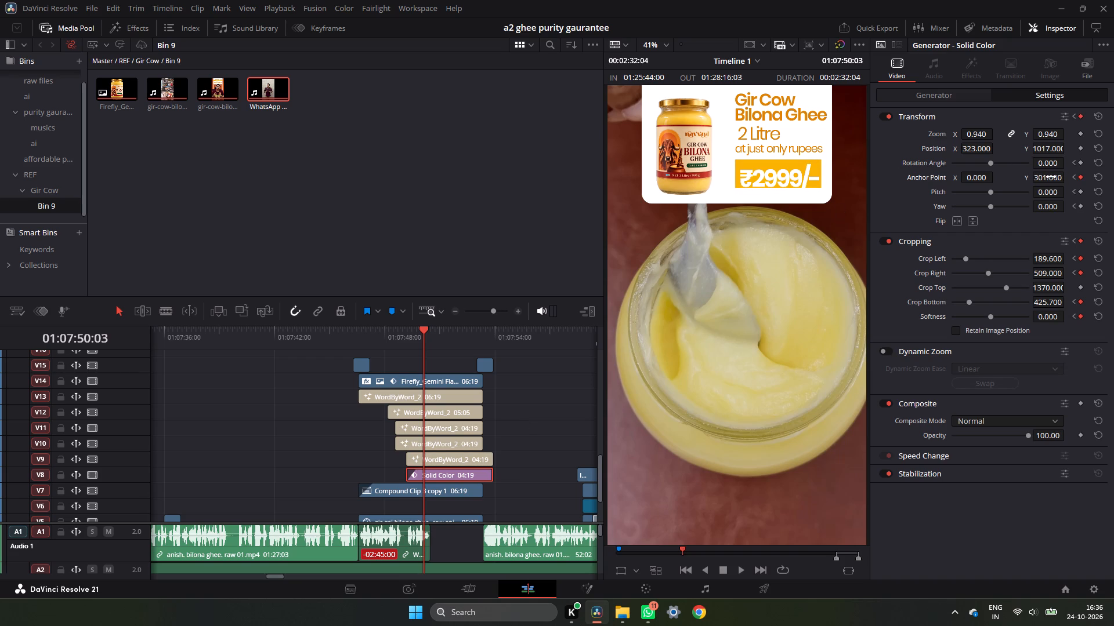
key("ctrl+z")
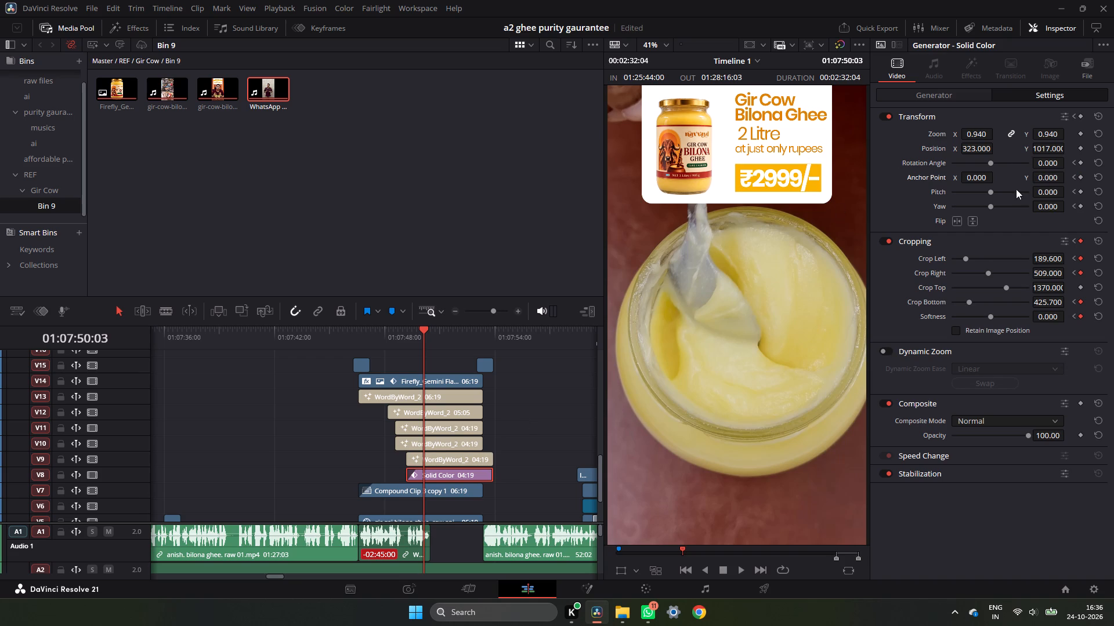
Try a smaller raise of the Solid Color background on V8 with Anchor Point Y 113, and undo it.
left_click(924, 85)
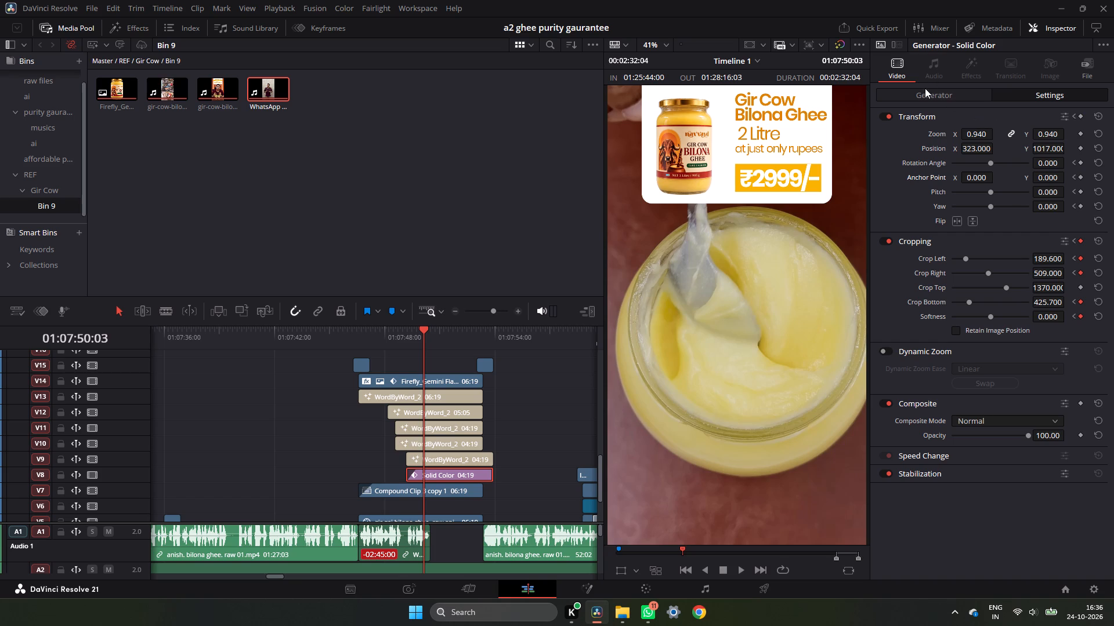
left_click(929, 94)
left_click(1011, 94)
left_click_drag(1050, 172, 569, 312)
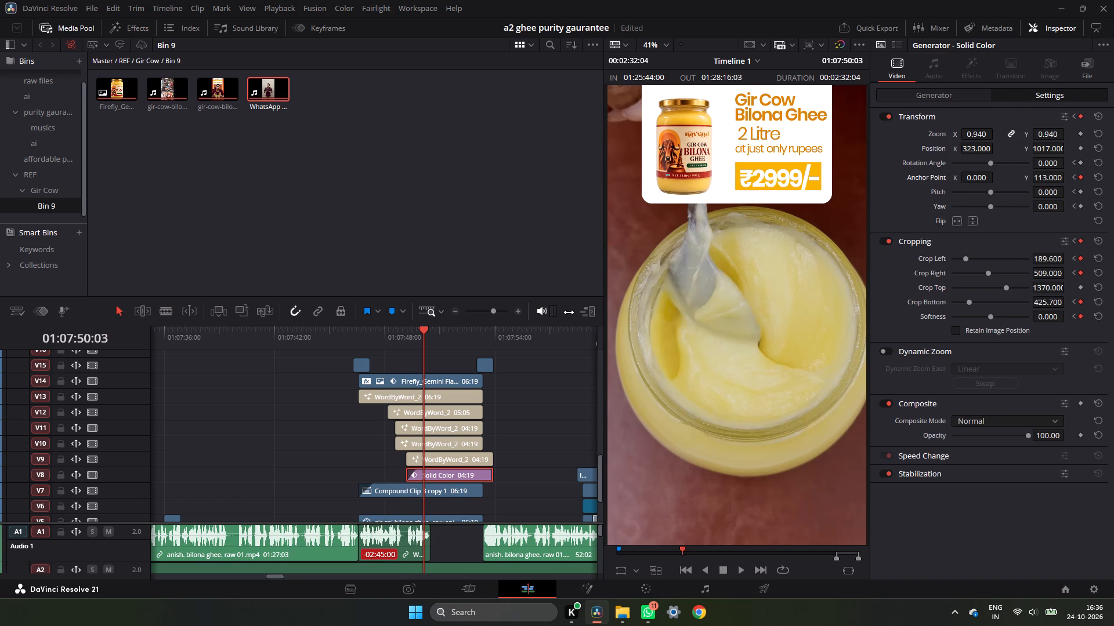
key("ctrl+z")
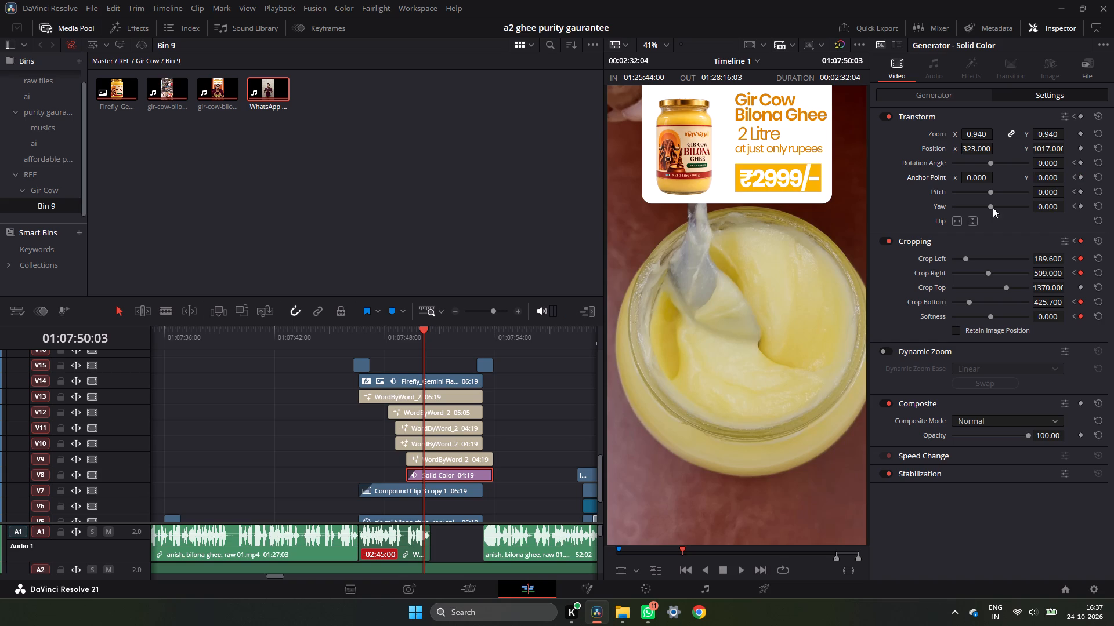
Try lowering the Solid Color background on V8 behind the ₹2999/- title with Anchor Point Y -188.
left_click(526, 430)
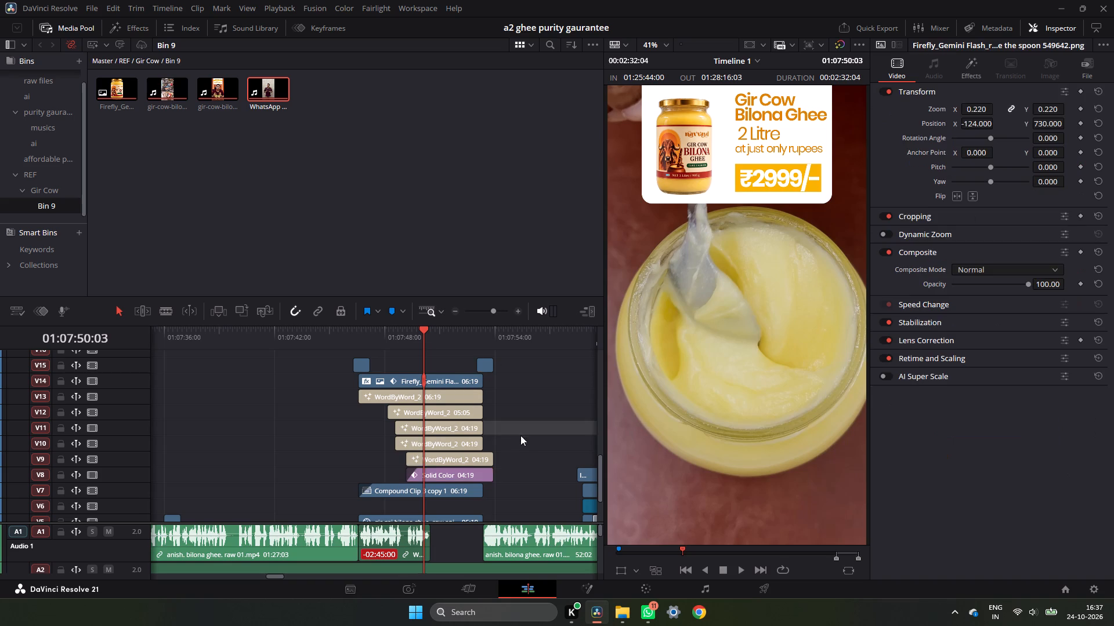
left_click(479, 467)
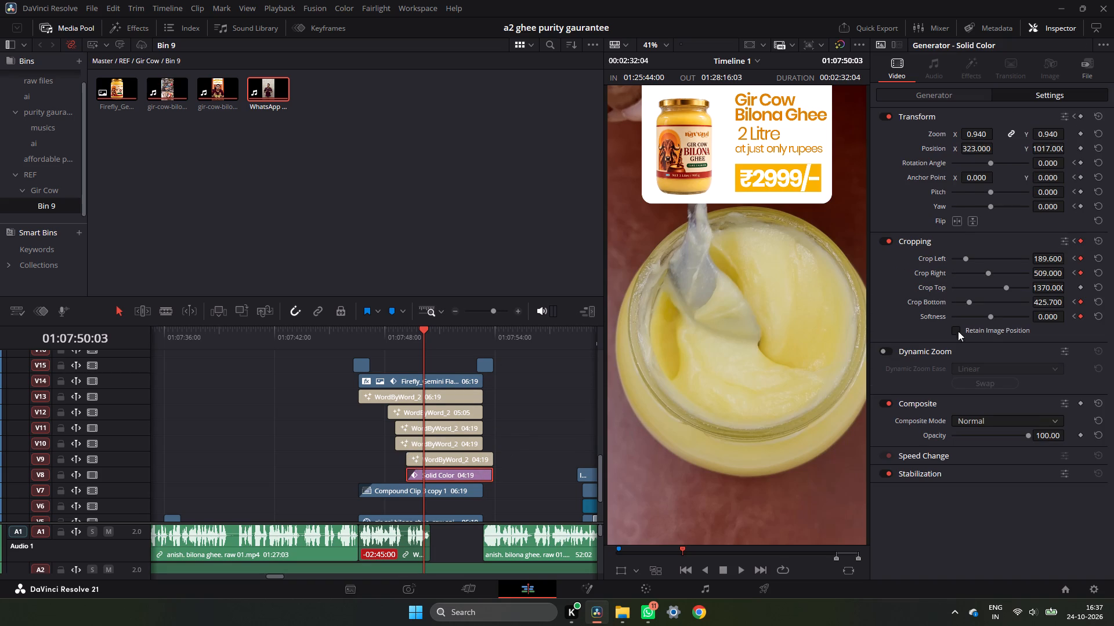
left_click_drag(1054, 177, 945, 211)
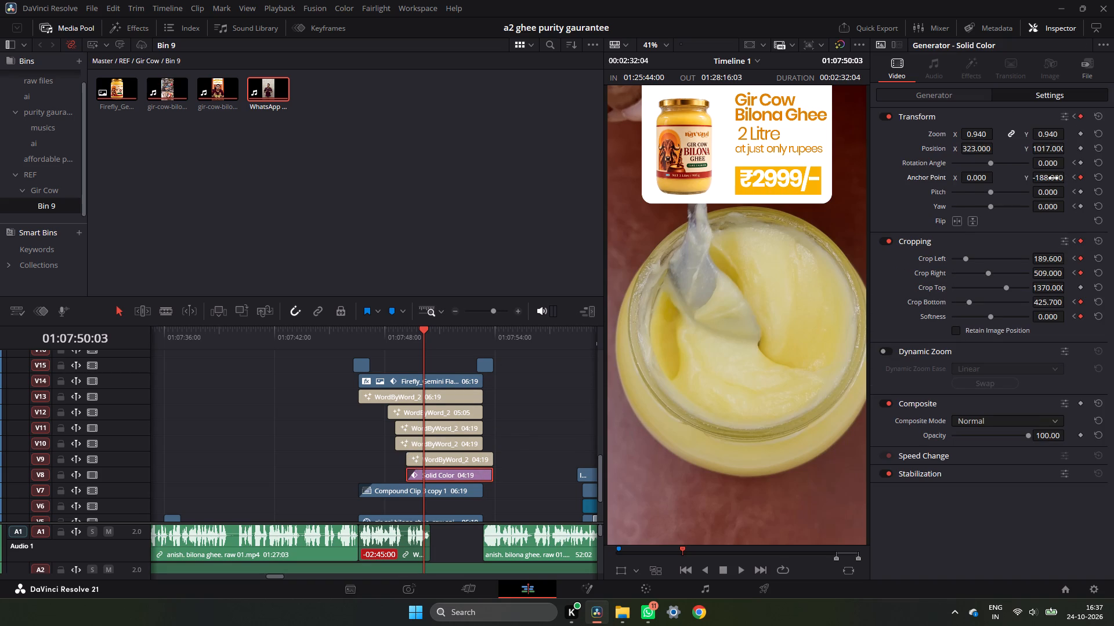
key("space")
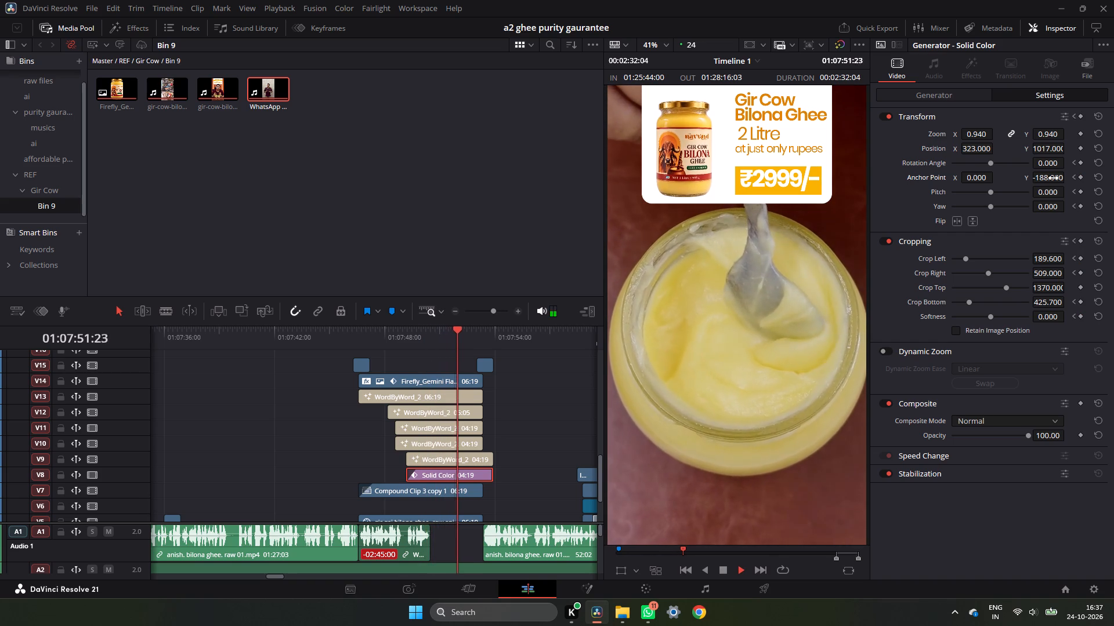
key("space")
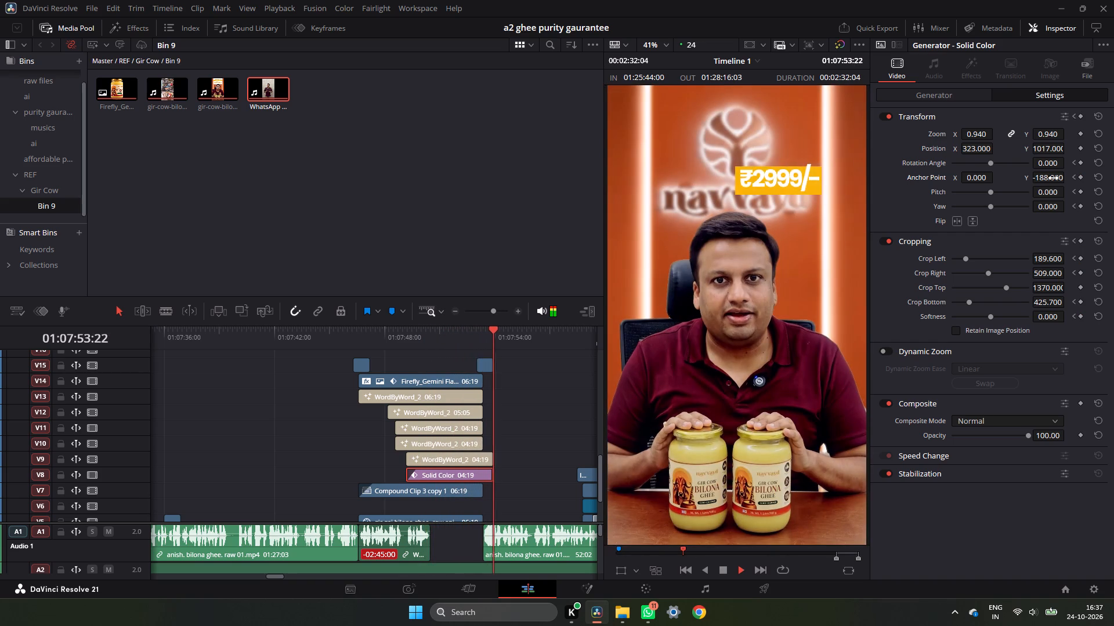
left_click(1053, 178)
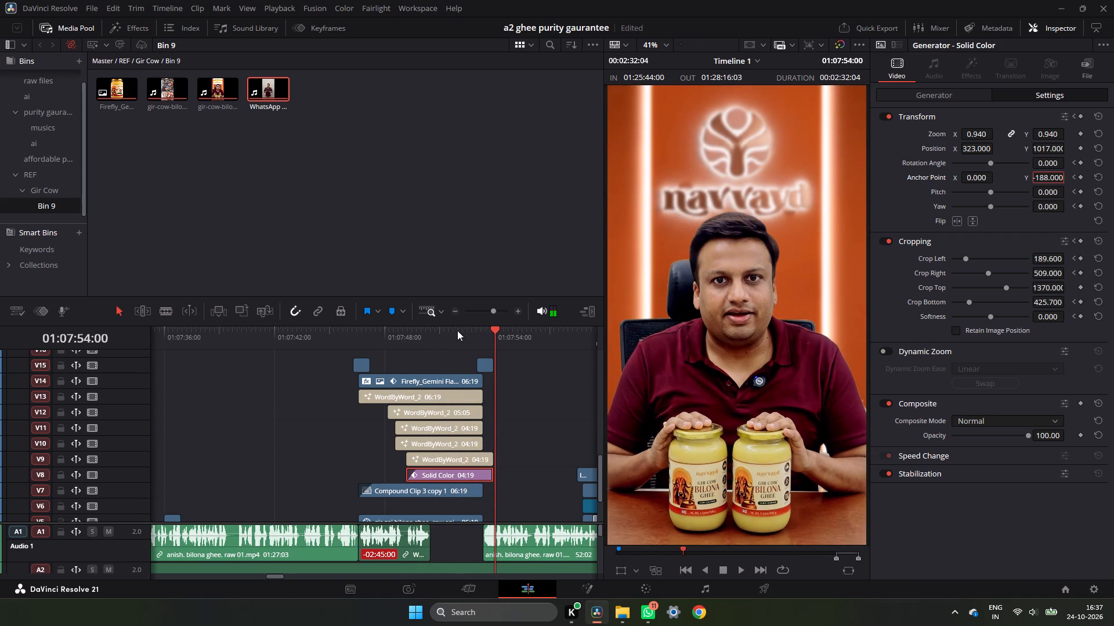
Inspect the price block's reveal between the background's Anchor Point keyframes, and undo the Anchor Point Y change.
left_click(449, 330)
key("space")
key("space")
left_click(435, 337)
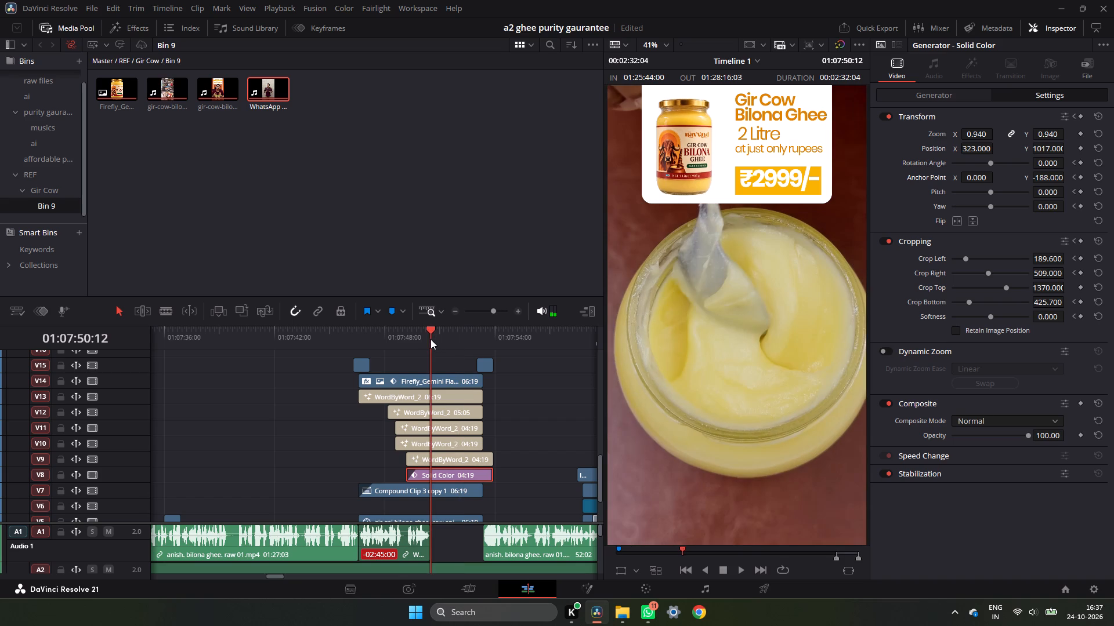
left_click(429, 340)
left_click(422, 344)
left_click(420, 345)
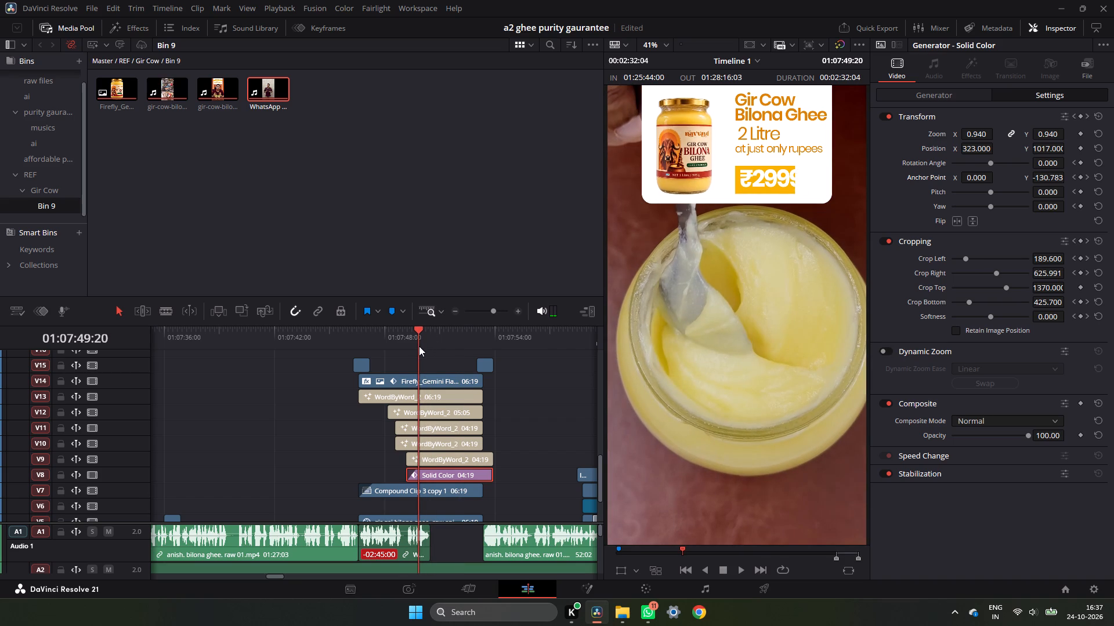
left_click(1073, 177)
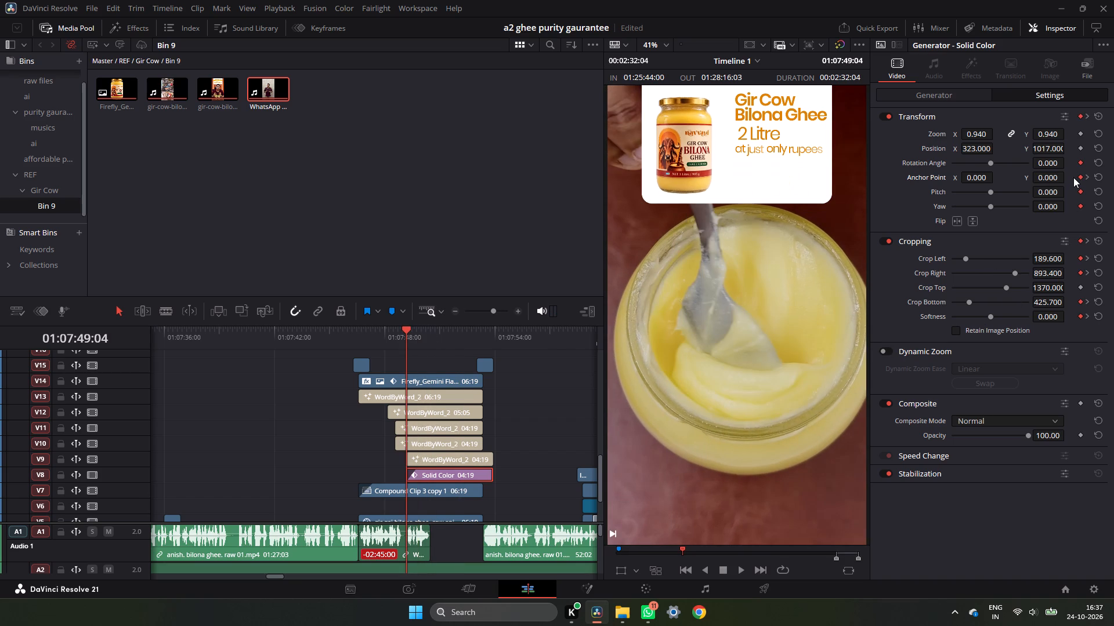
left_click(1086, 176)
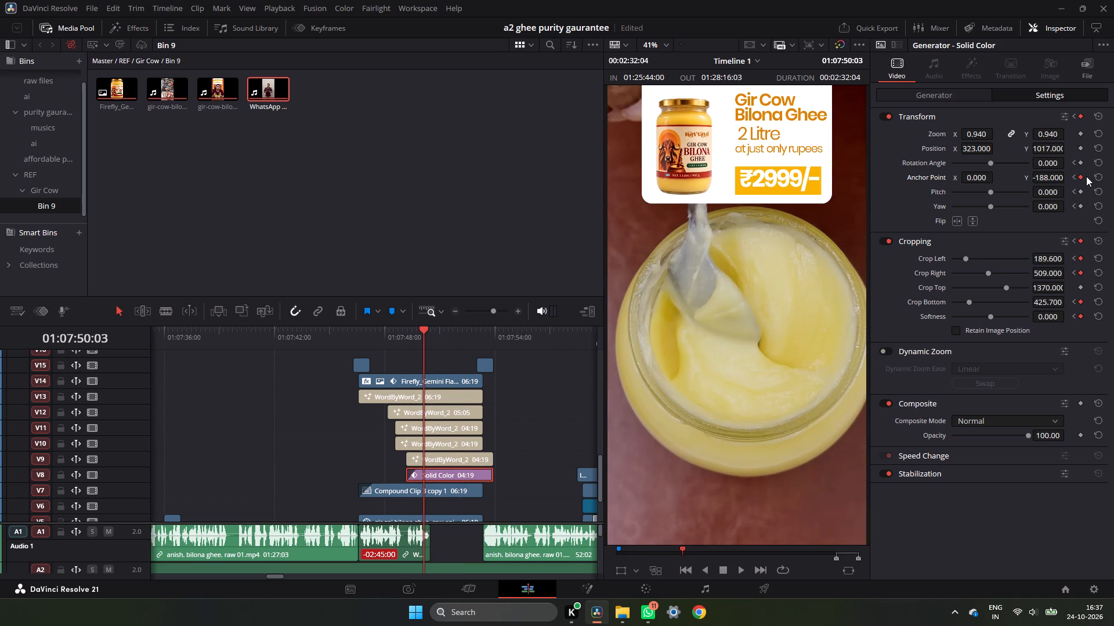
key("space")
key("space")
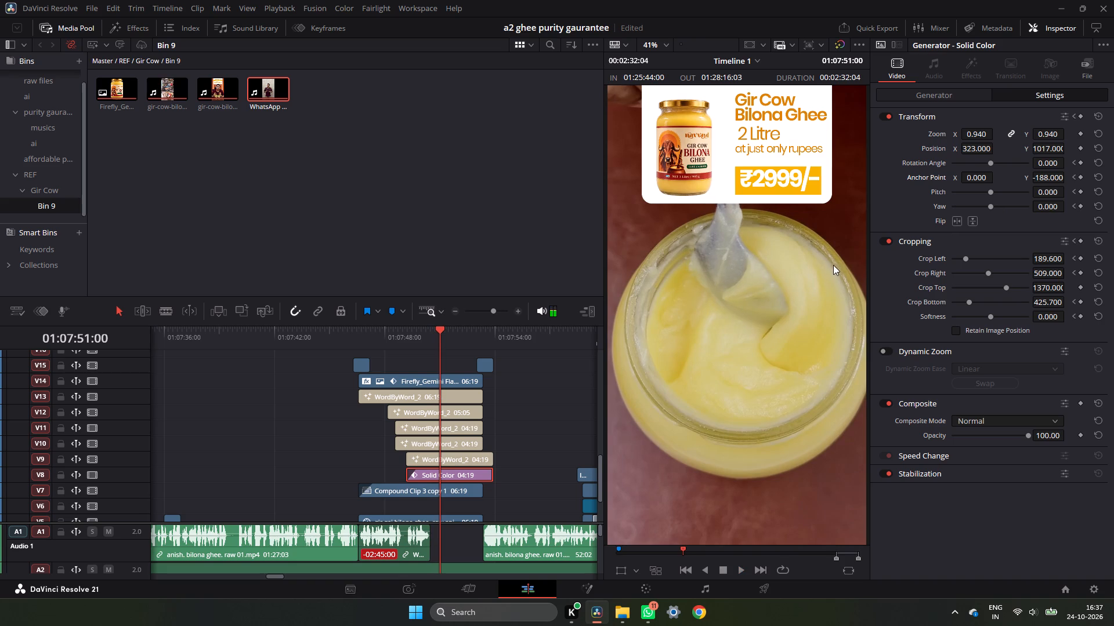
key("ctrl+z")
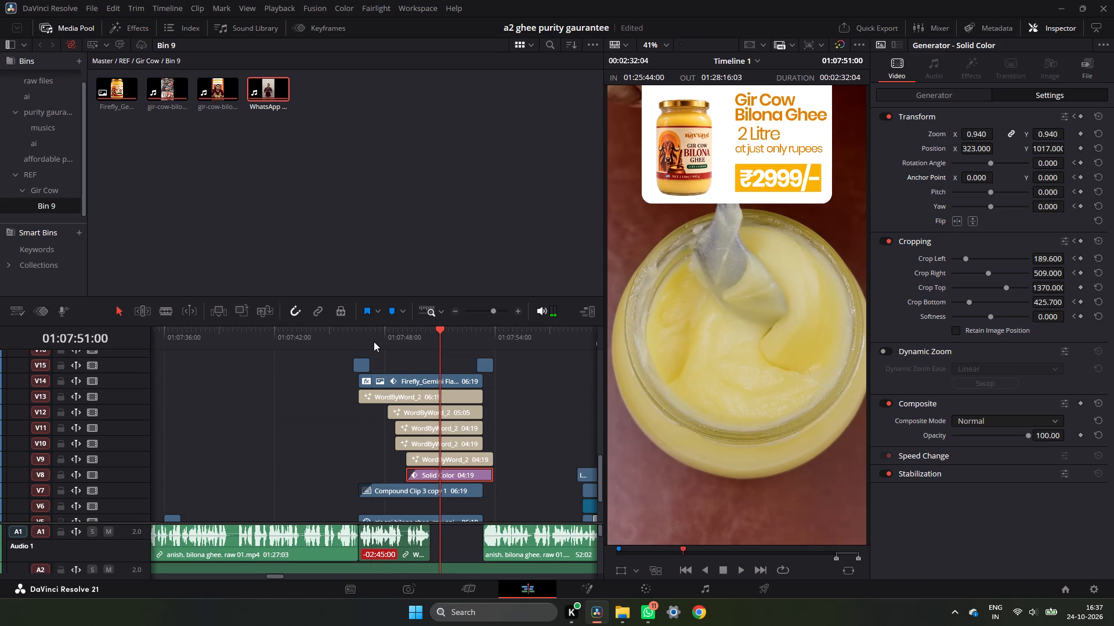
Replay the offer card from just before the 2 Litre line through the price reveal to check the timing against the audio.
left_click(374, 341)
key("space")
key("space")
key("space")
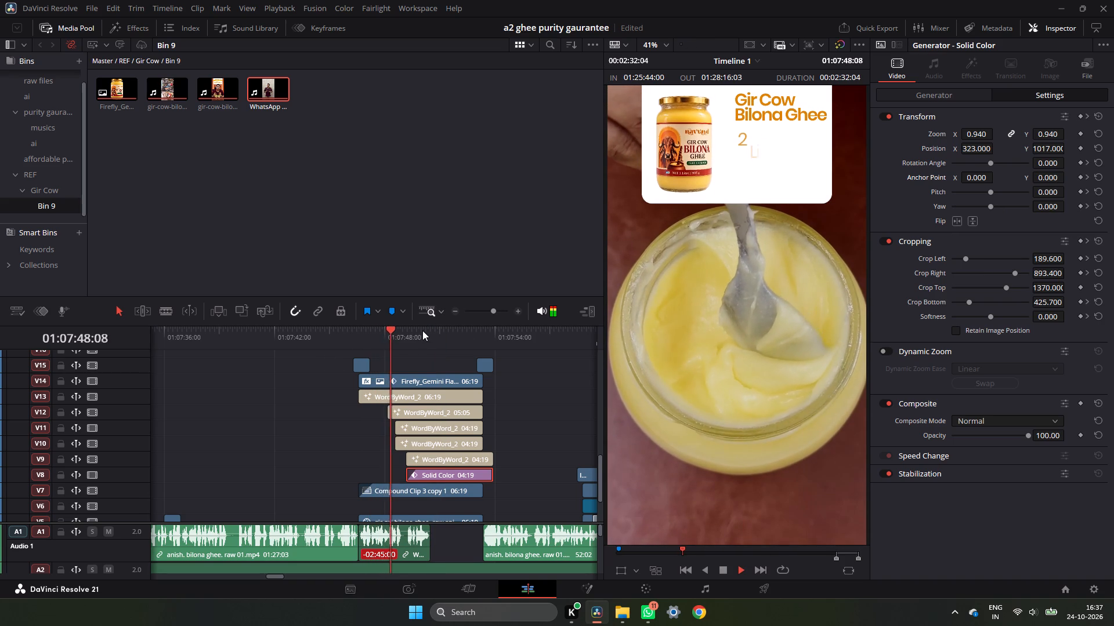
key("space")
key("space")
key("space")
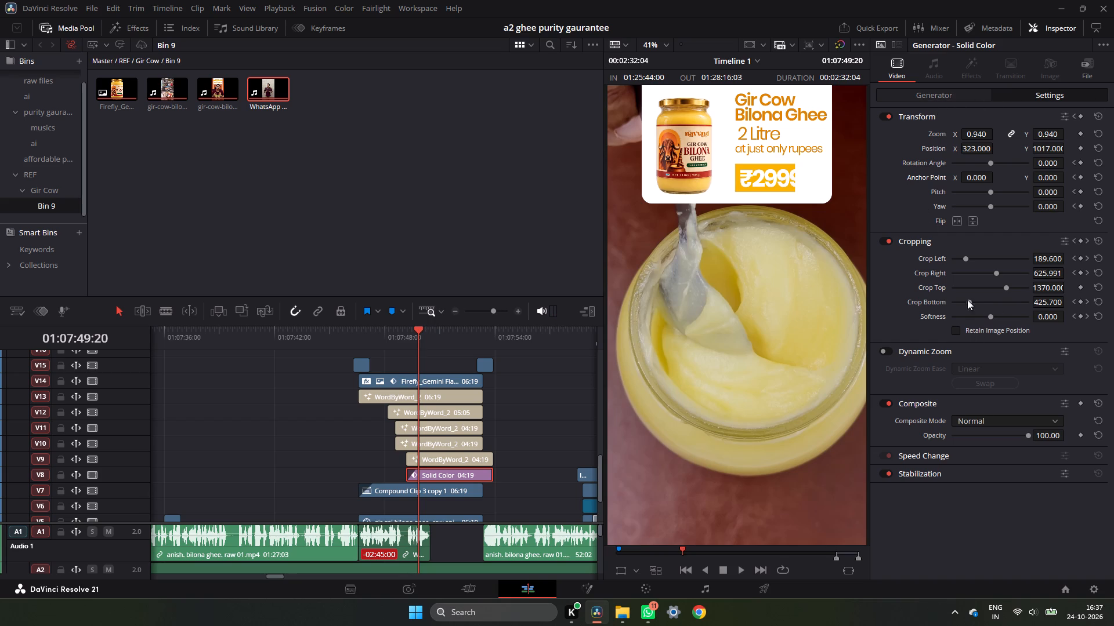
left_click(390, 333)
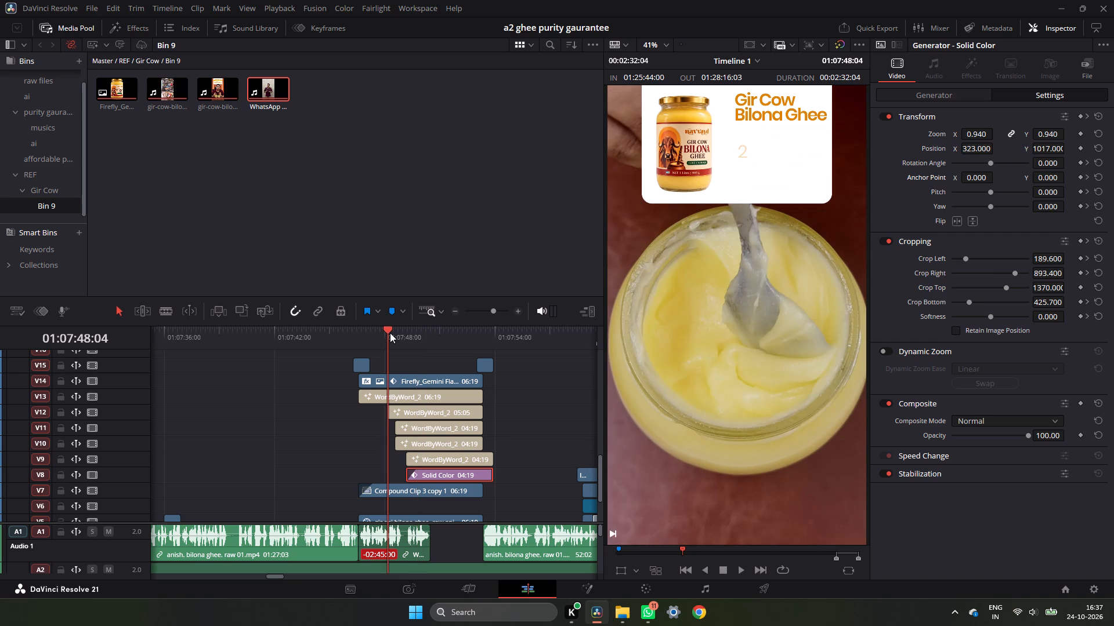
key("space")
key("space")
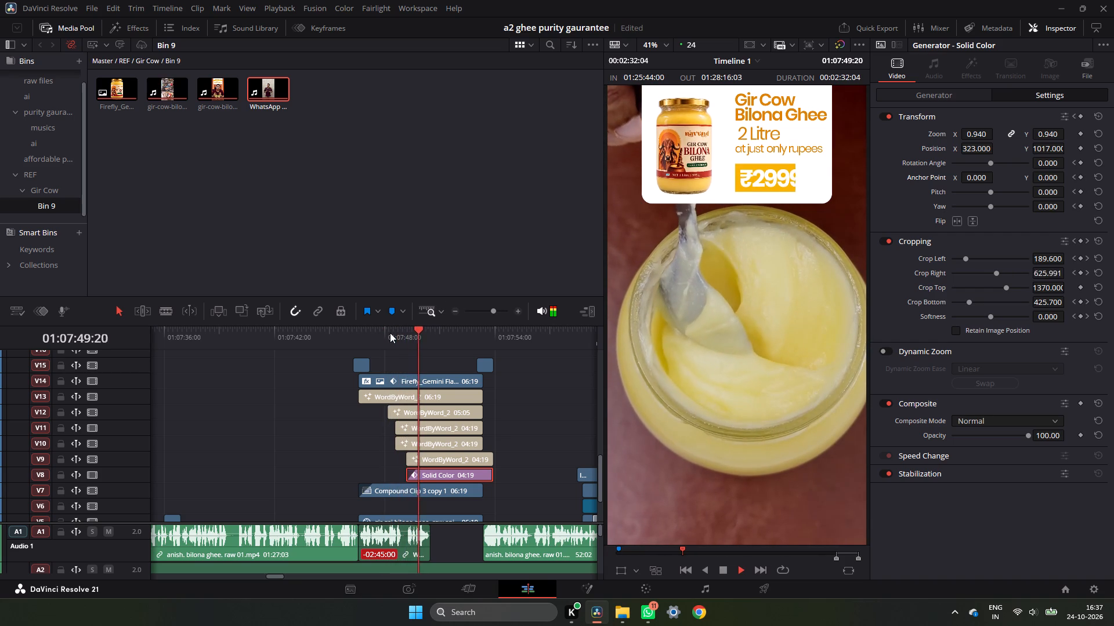
key("space")
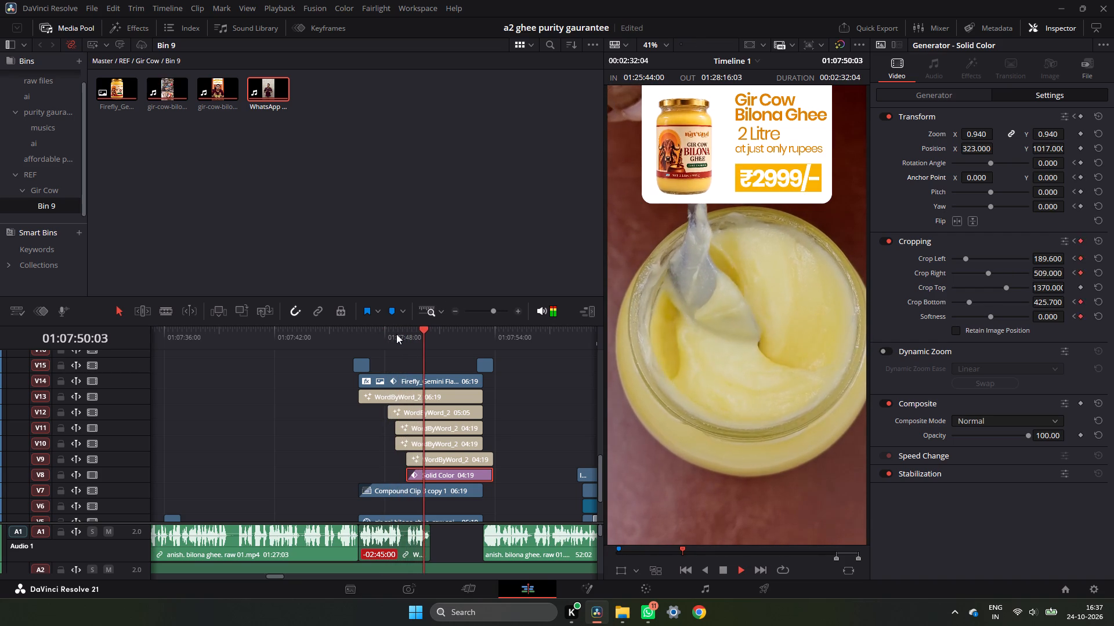
key("space")
left_click(403, 334)
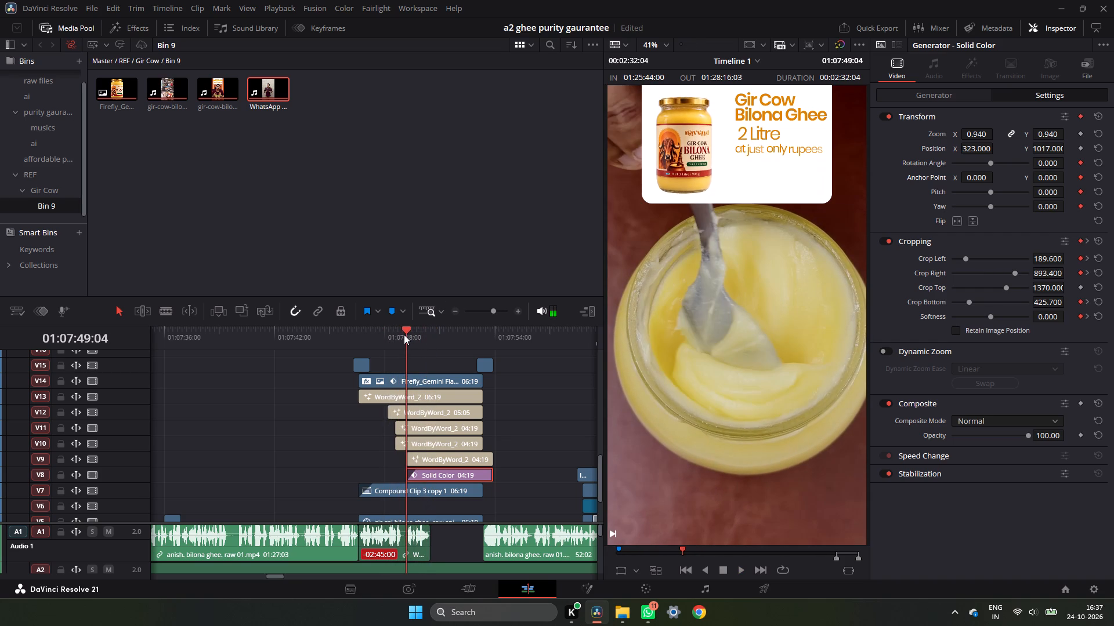
Trim the ends of the ₹2999/- title on V9 and the Solid Color on V8 to 04:05, flush with the titles above.
left_click(1051, 73)
left_click(473, 456)
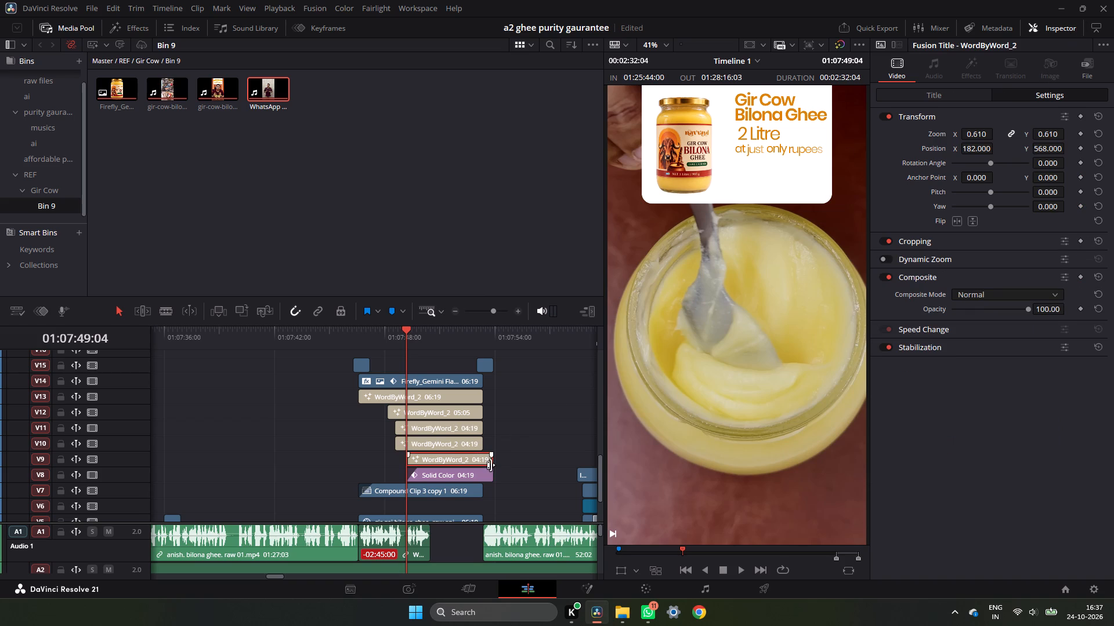
left_click_drag(491, 465, 484, 467)
left_click_drag(491, 478, 486, 481)
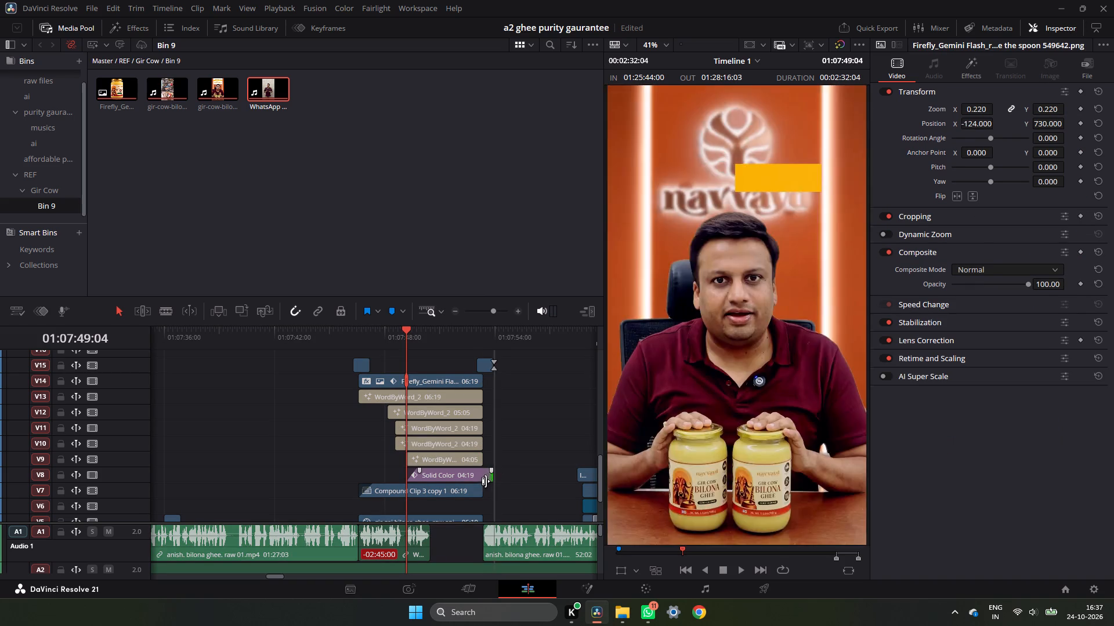
left_click_drag(486, 481, 485, 482)
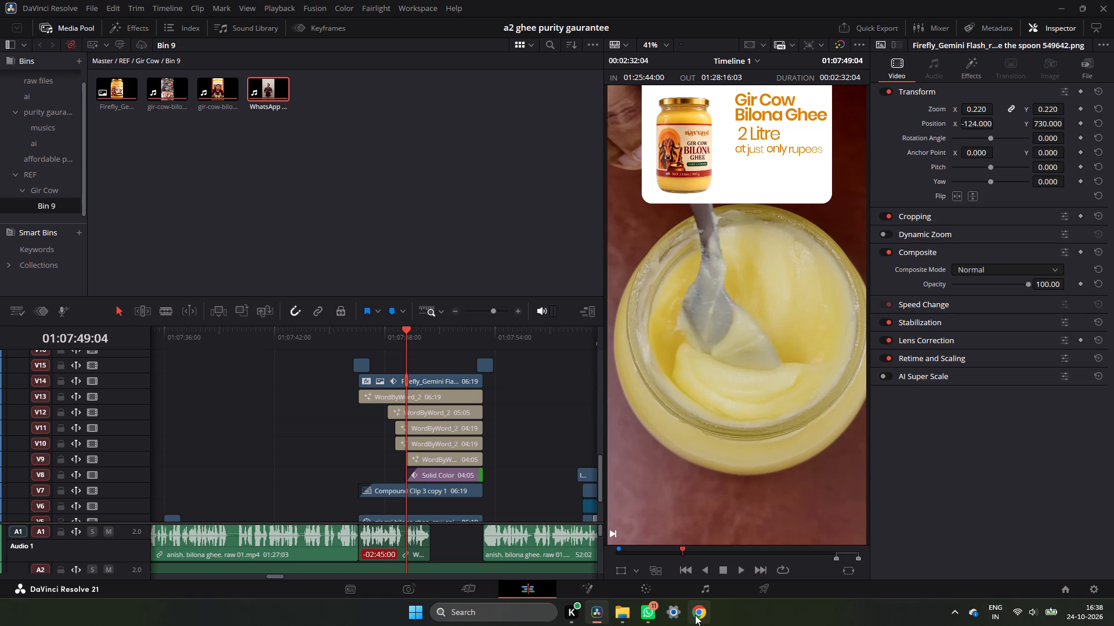
Play the offer card from 01:07:48:04 to check the price reveal and the trimmed ending.
left_click(384, 340)
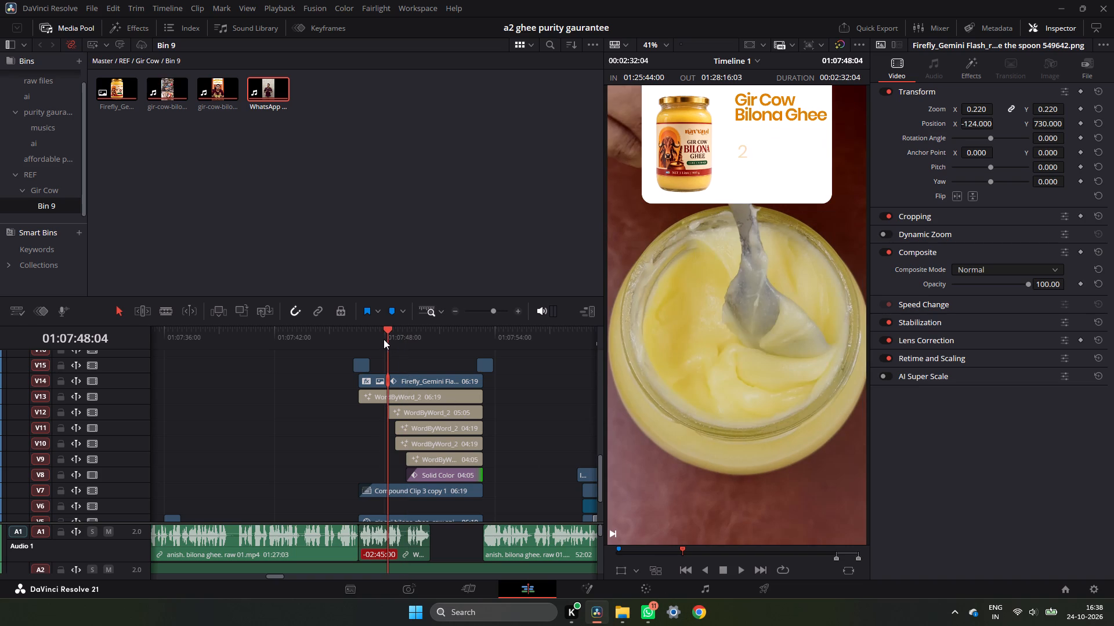
key("space")
key("space")
key("space")
key("space")
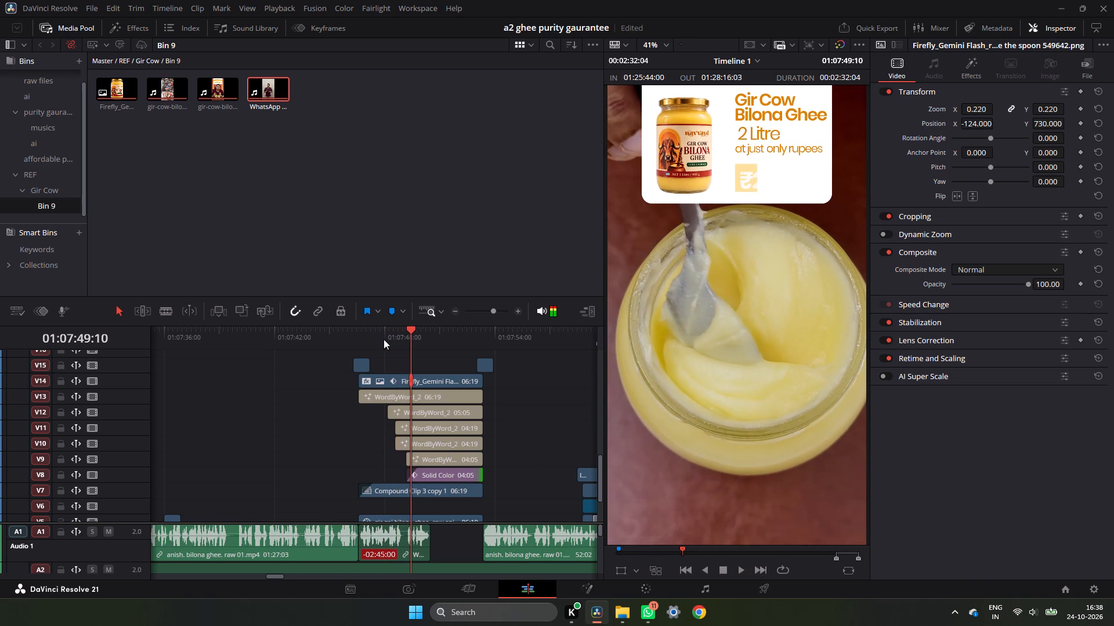
key("space")
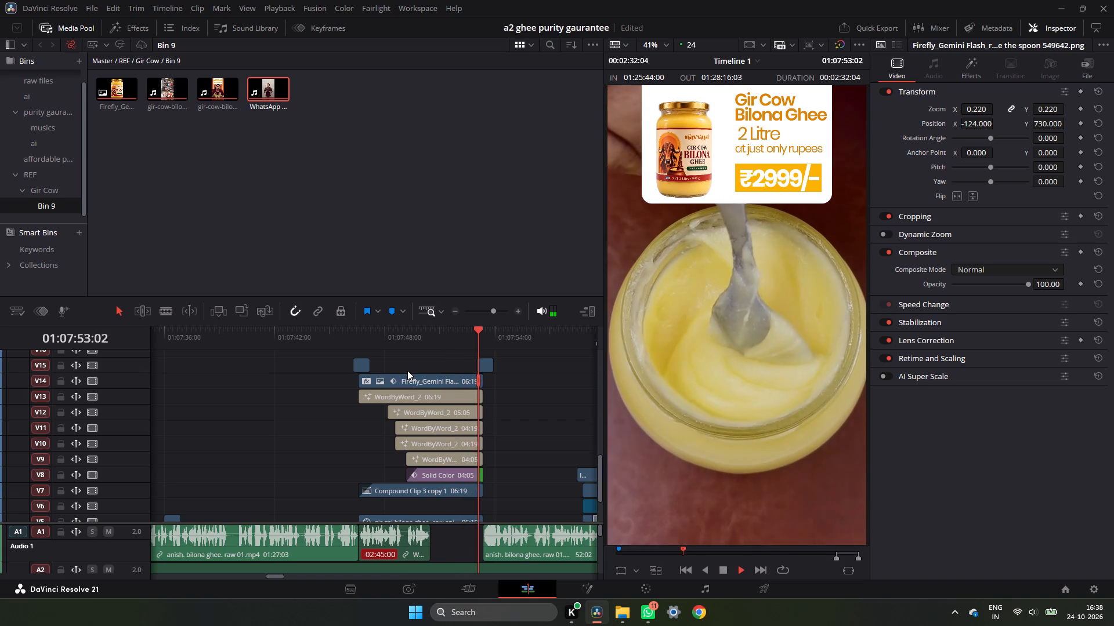
Replay the offer card's price reveal to check where the spoken offer line ends on Audio 1.
key("space")
left_click(414, 344)
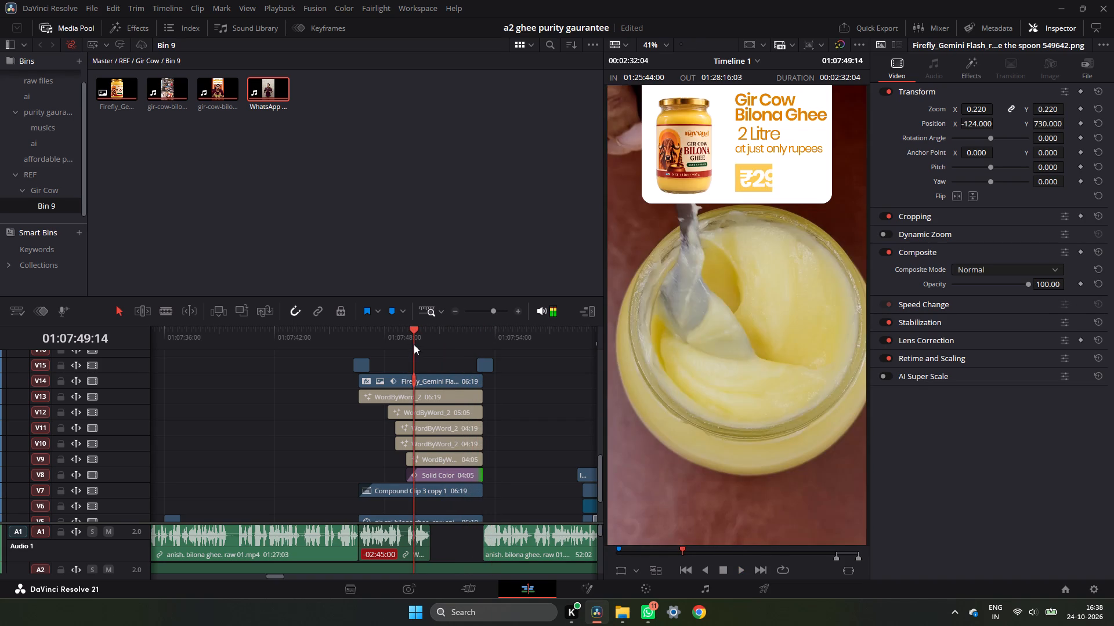
key("space")
key("space")
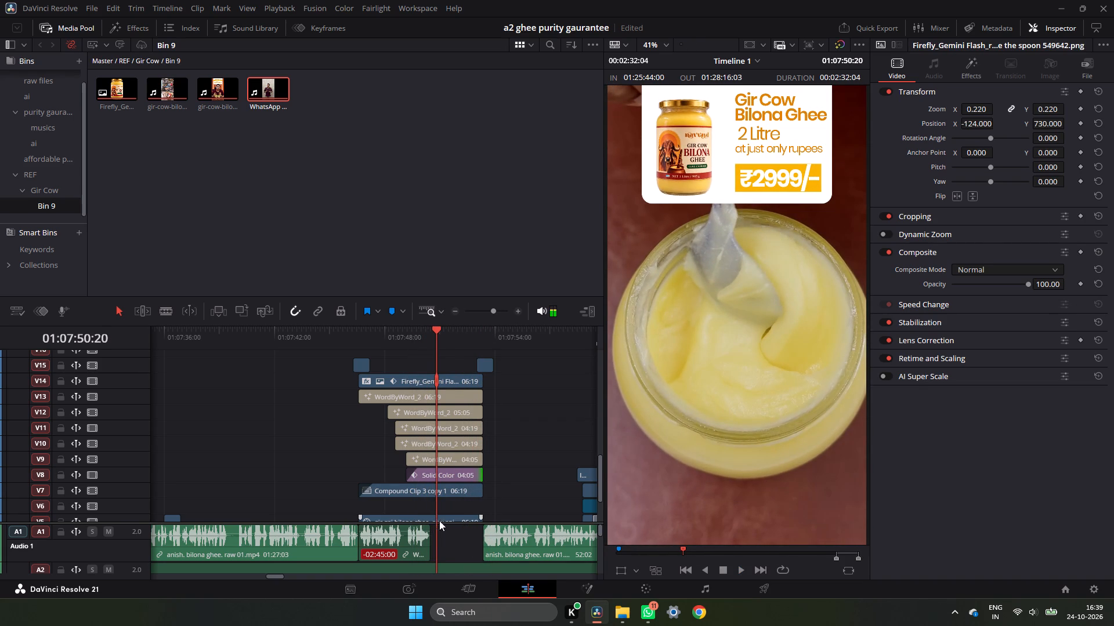
left_click(400, 327)
key("space")
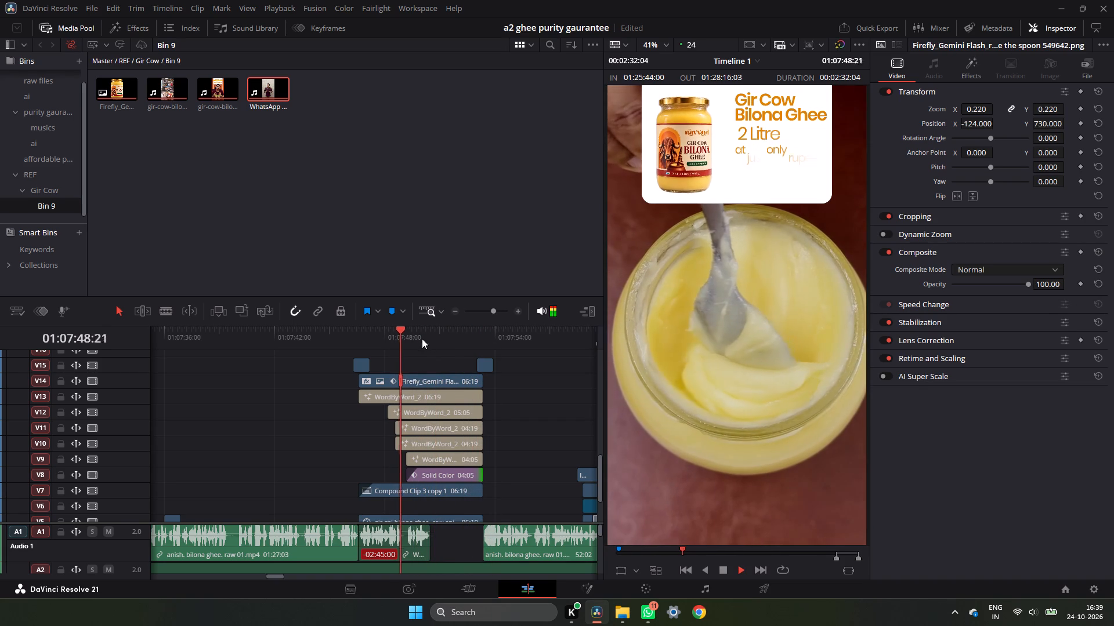
key("space")
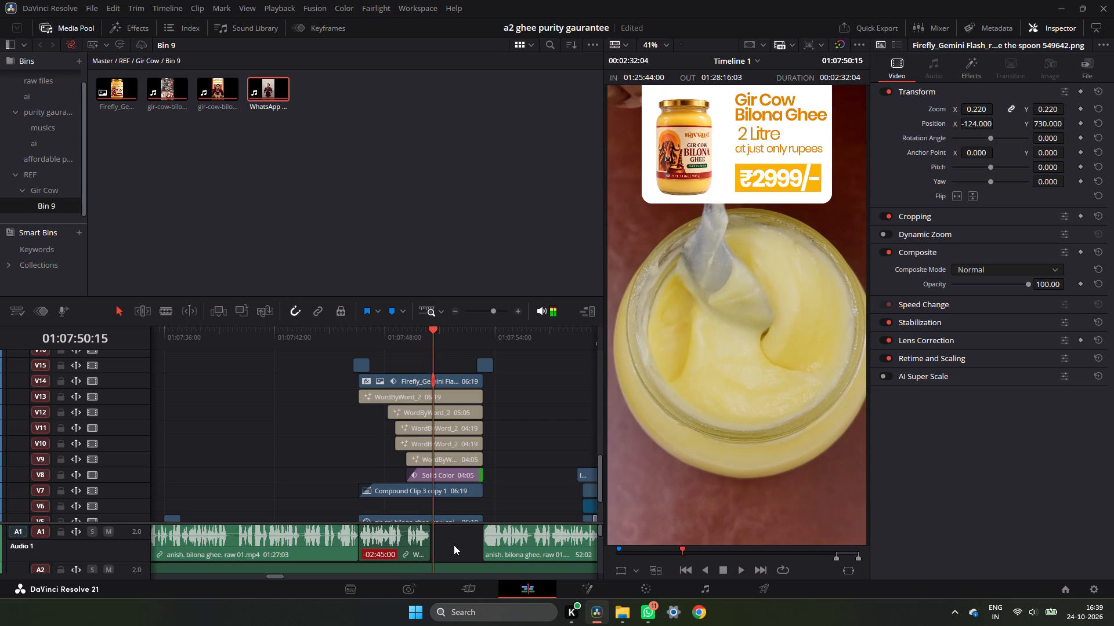
Add volume keyframes to the flute music on Audio 2 at 01:07:50:12 and 01:07:50:01, around the WhatsApp audio's end.
scroll(454, 545, "down", 3)
scroll(454, 545, "up", 3)
left_click(435, 326)
scroll(432, 530, "down", 2)
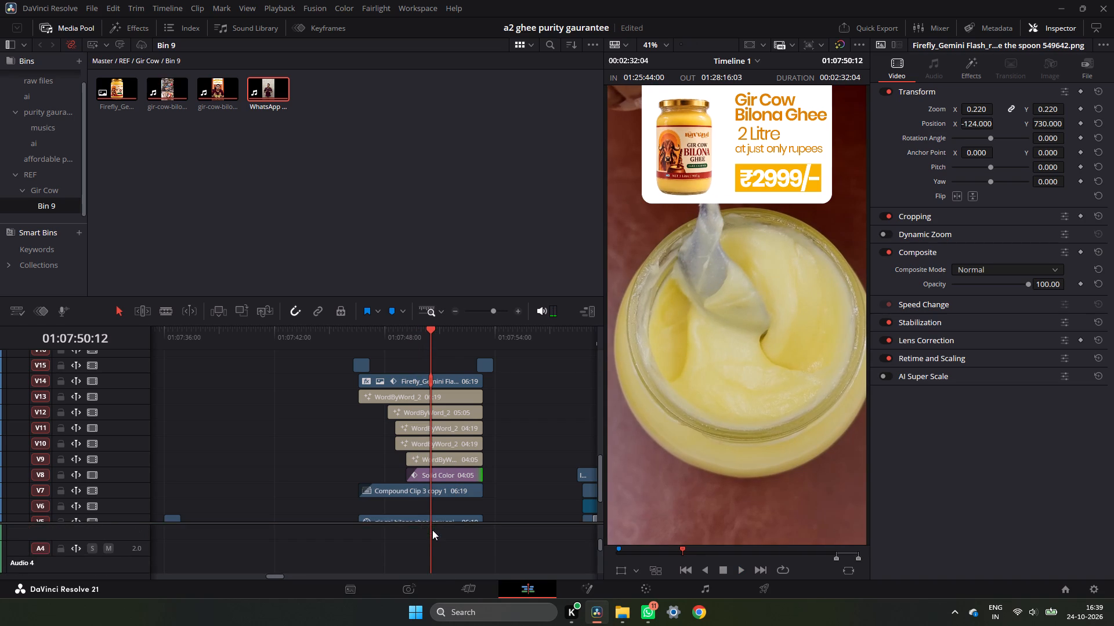
scroll(432, 530, "up", 1)
left_click(442, 543)
scroll(443, 543, "up", 1)
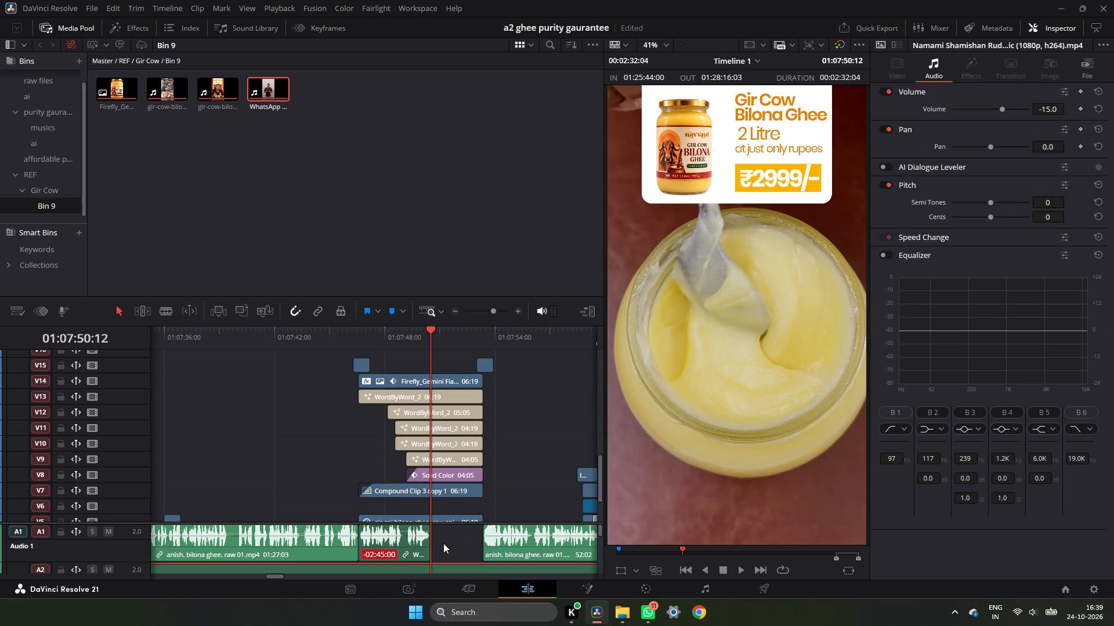
scroll(443, 543, "down", 1)
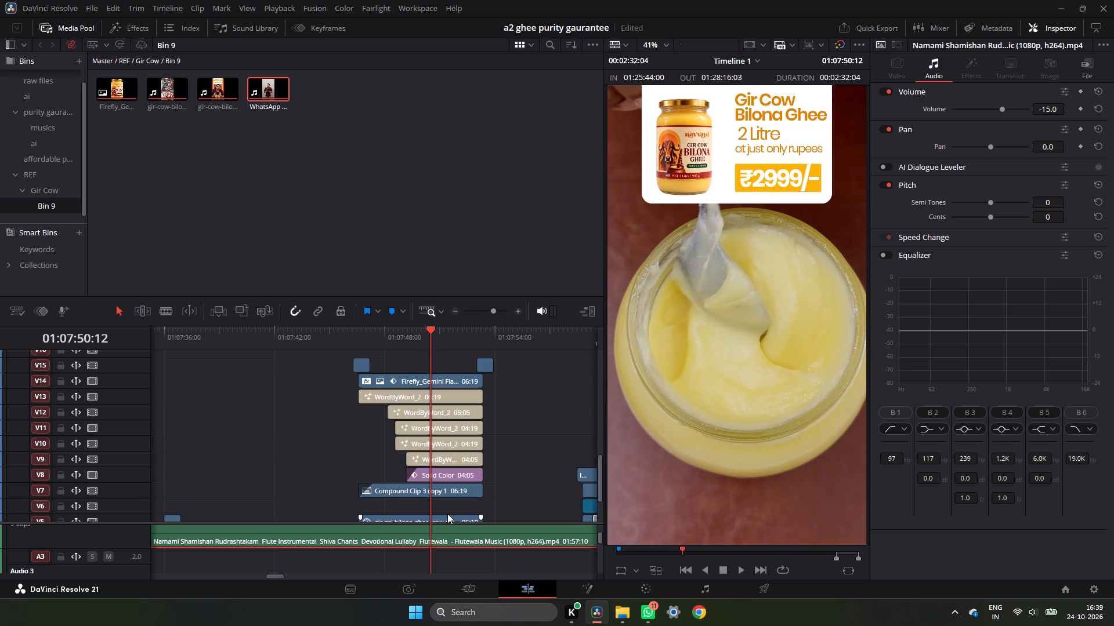
left_click_drag(446, 523, 522, 370)
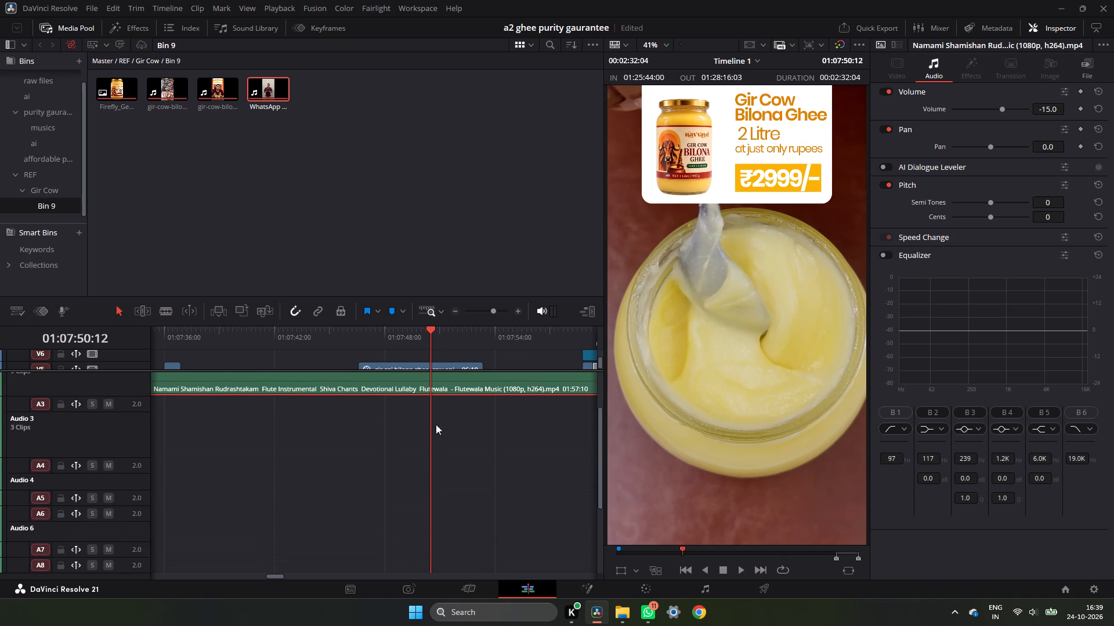
scroll(436, 424, "up", 1)
left_click(1077, 107)
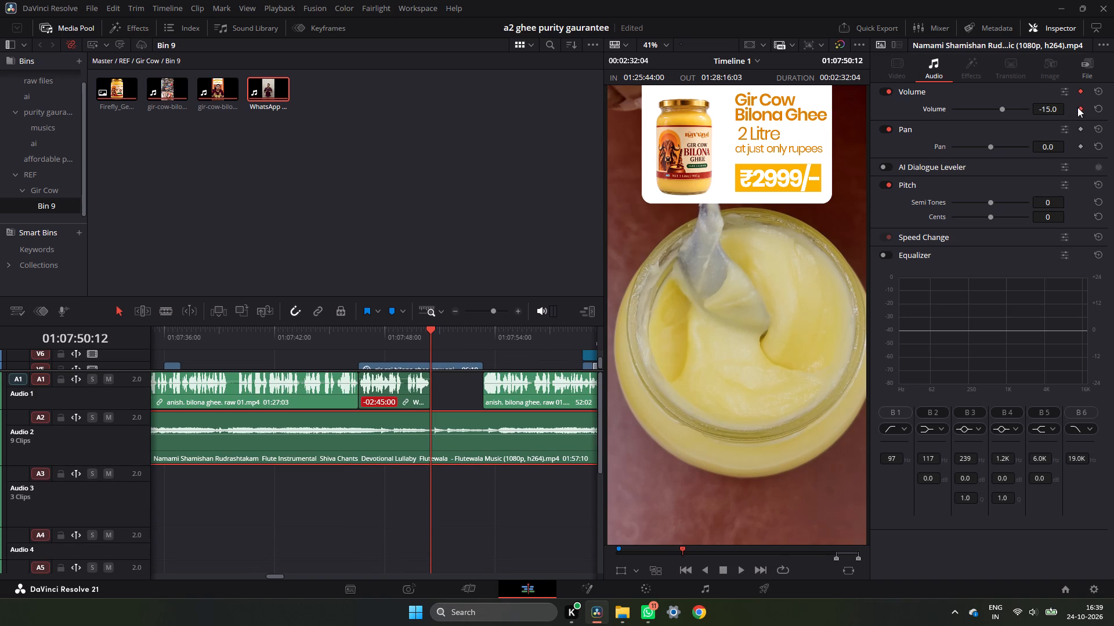
left_click_drag(435, 334, 436, 333)
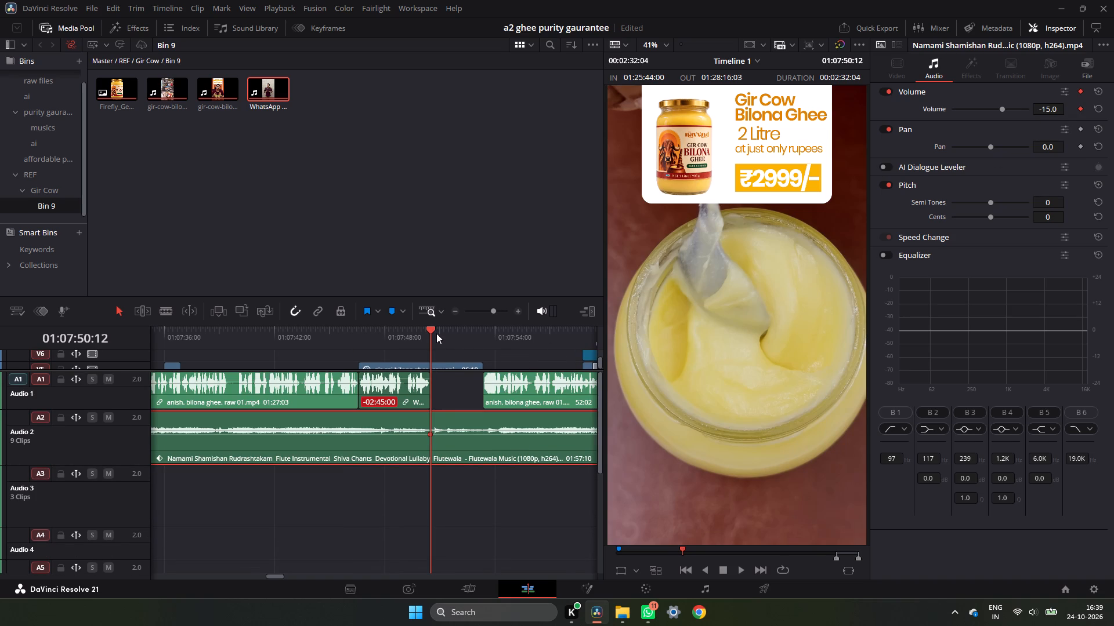
left_click_drag(436, 333, 422, 343)
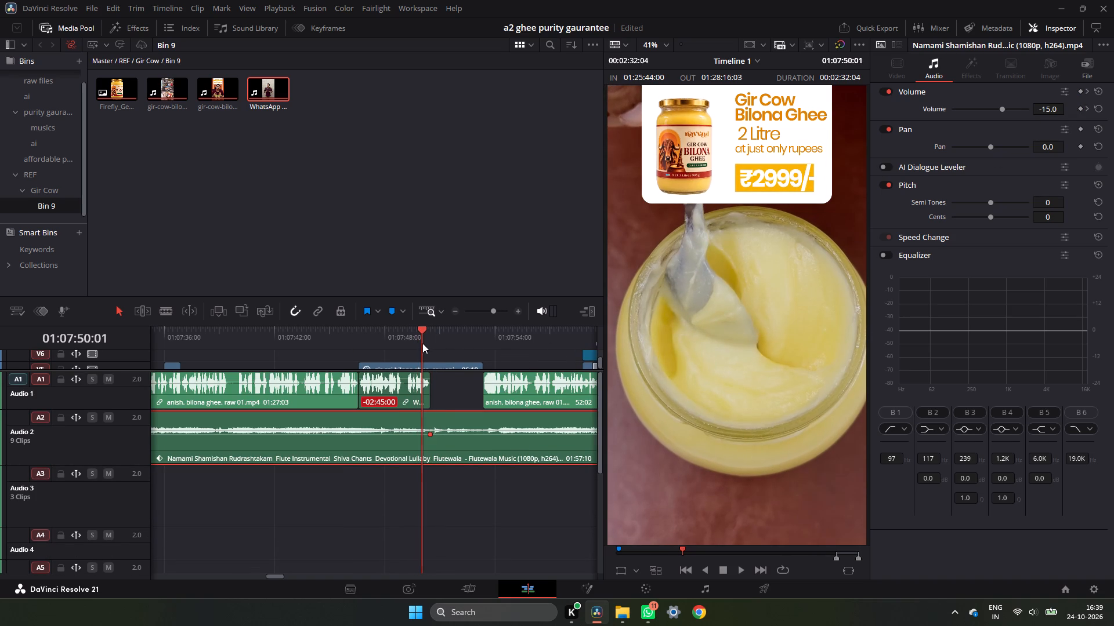
left_click(1075, 110)
left_click(1079, 108)
Add volume keyframes to the flute music at 01:07:53:09, where the voice resumes, and at 01:07:53:23.
left_click_drag(439, 327, 475, 327)
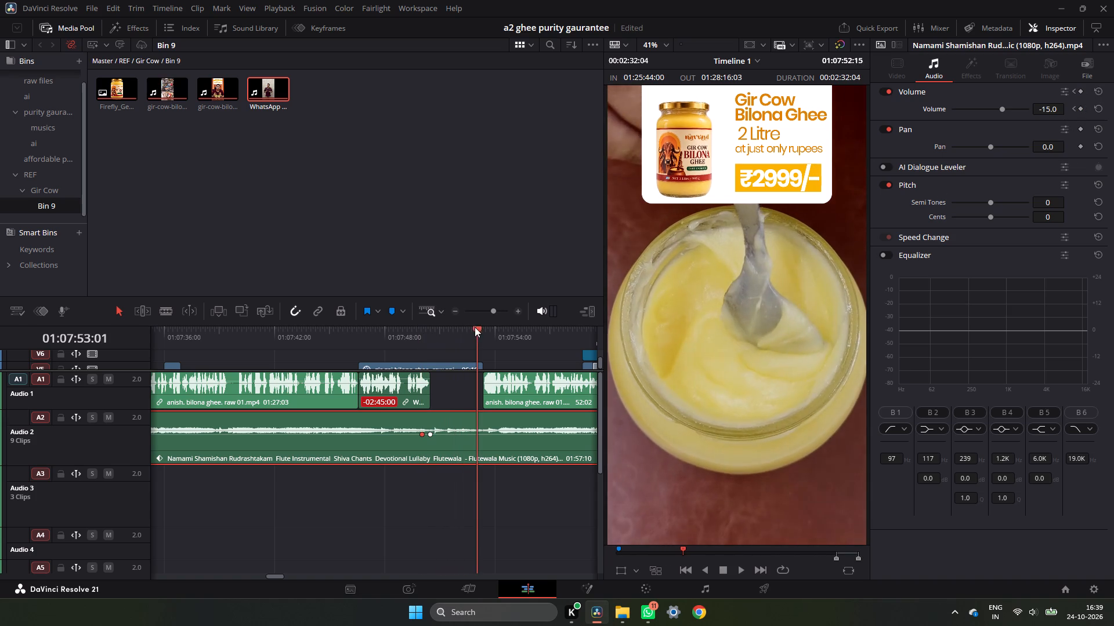
left_click_drag(475, 327, 483, 329)
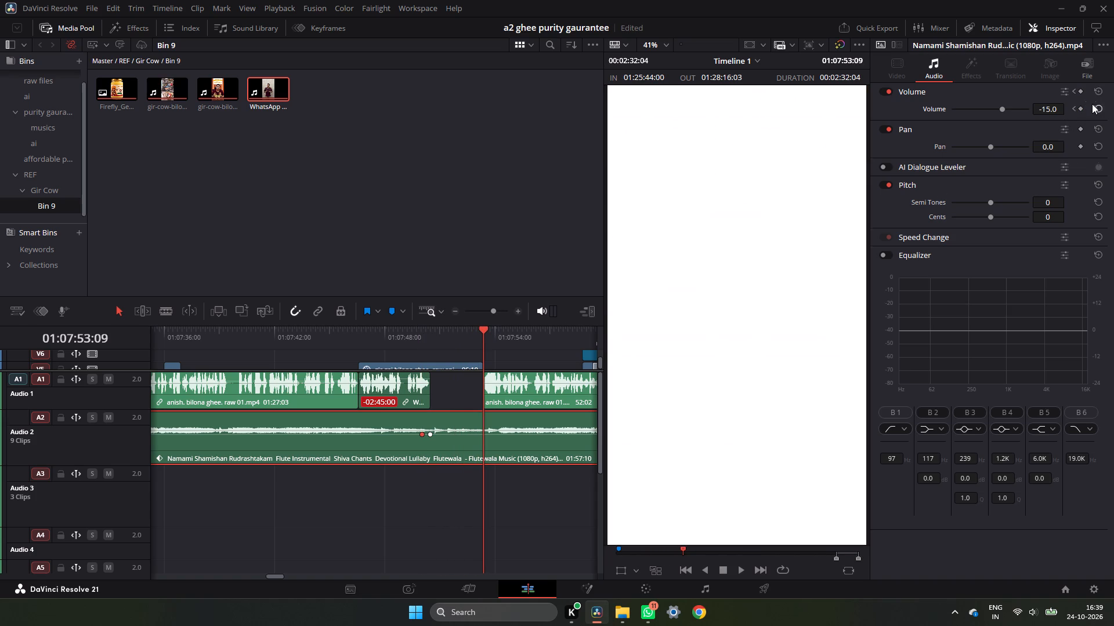
left_click(1080, 109)
left_click(490, 340)
key("Right")
key("Right")
key("Right")
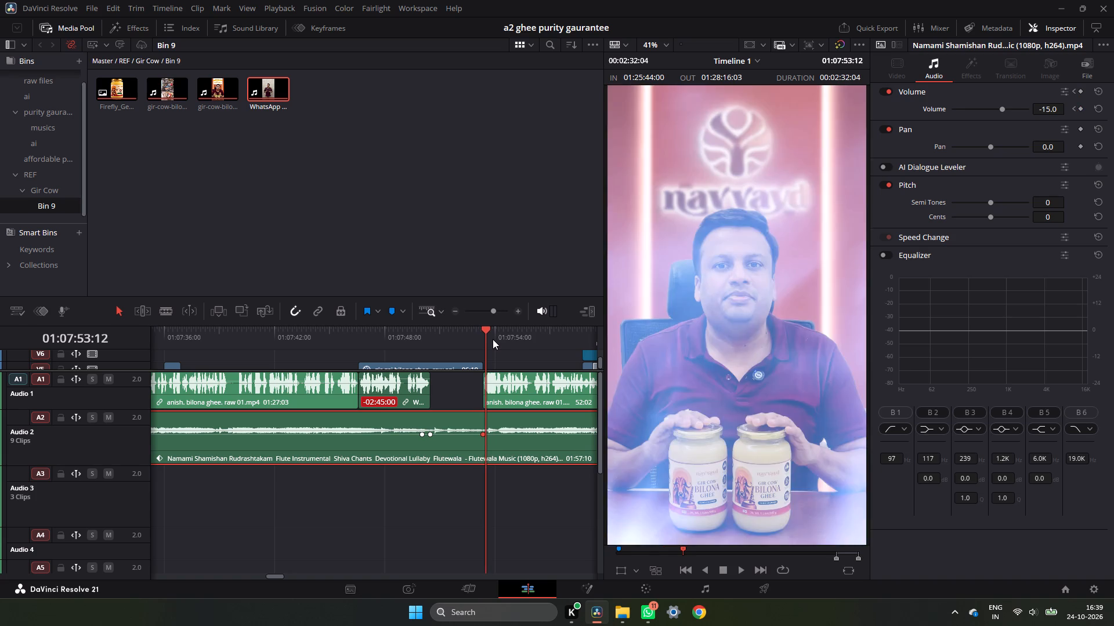
key("Right")
key("Right")
left_click_drag(495, 338, 487, 350)
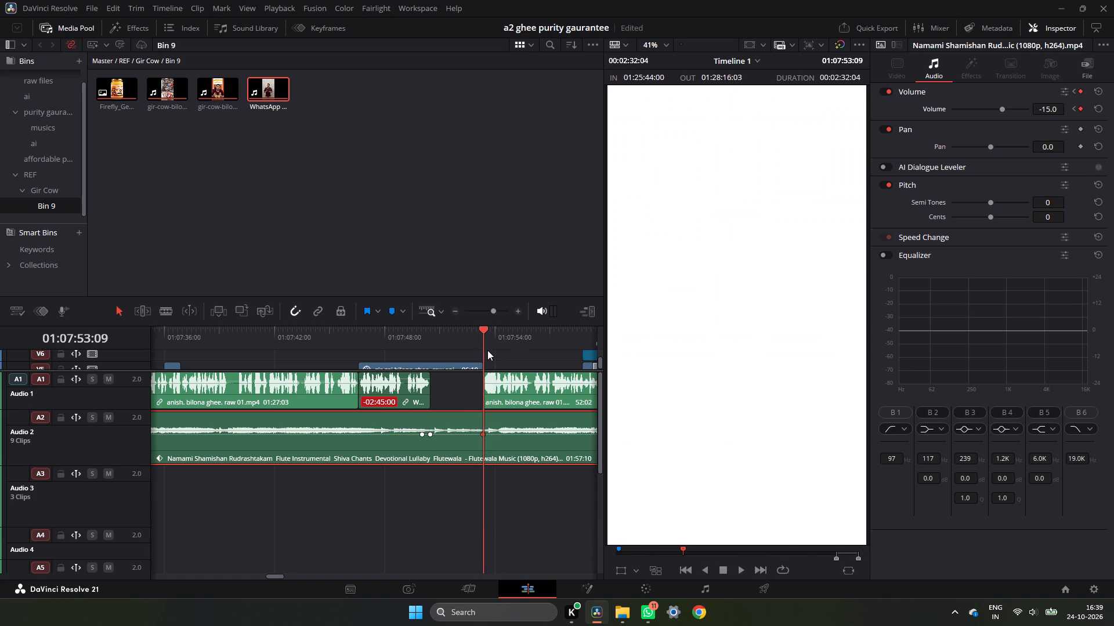
left_click_drag(487, 350, 493, 352)
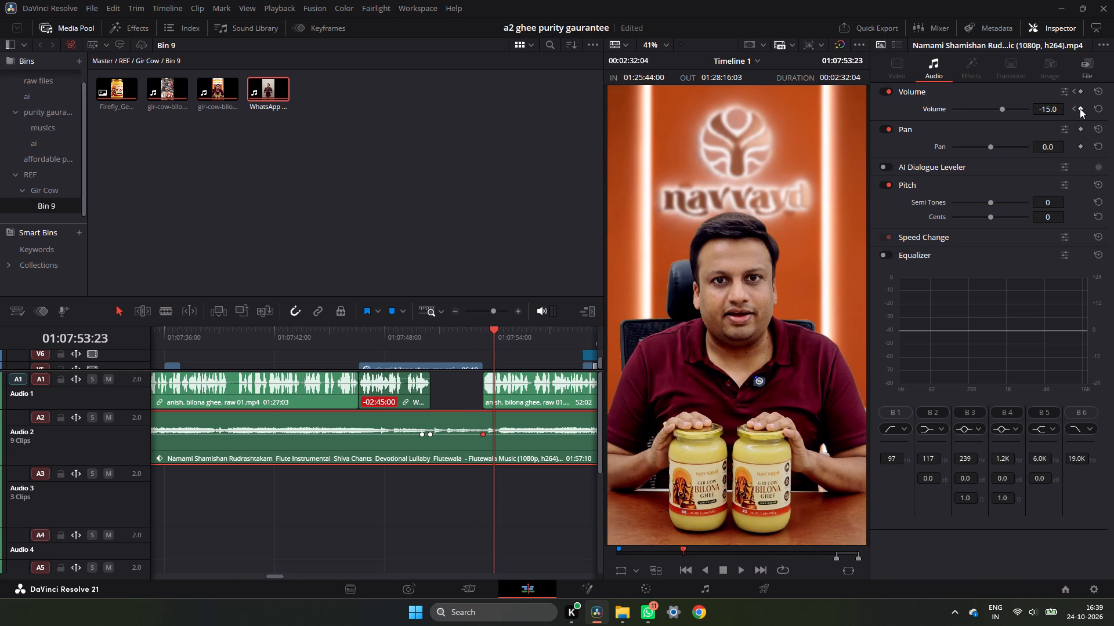
left_click(1080, 108)
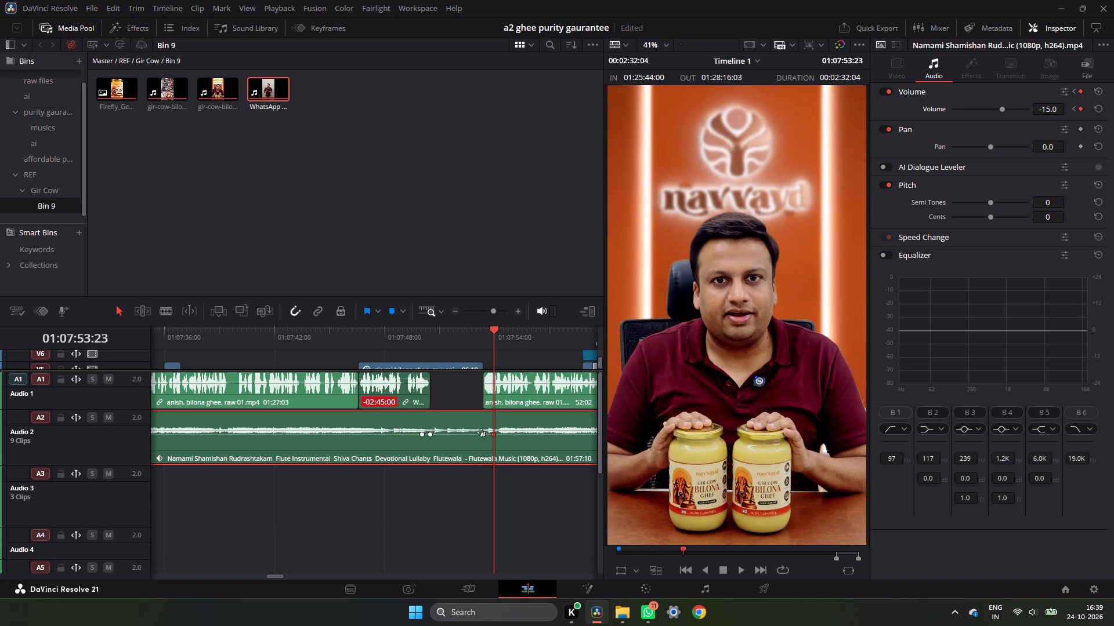
Raise the music's two inner volume keyframes across the voice gap, reaching about -2.5 dB midway through it.
left_click(482, 432)
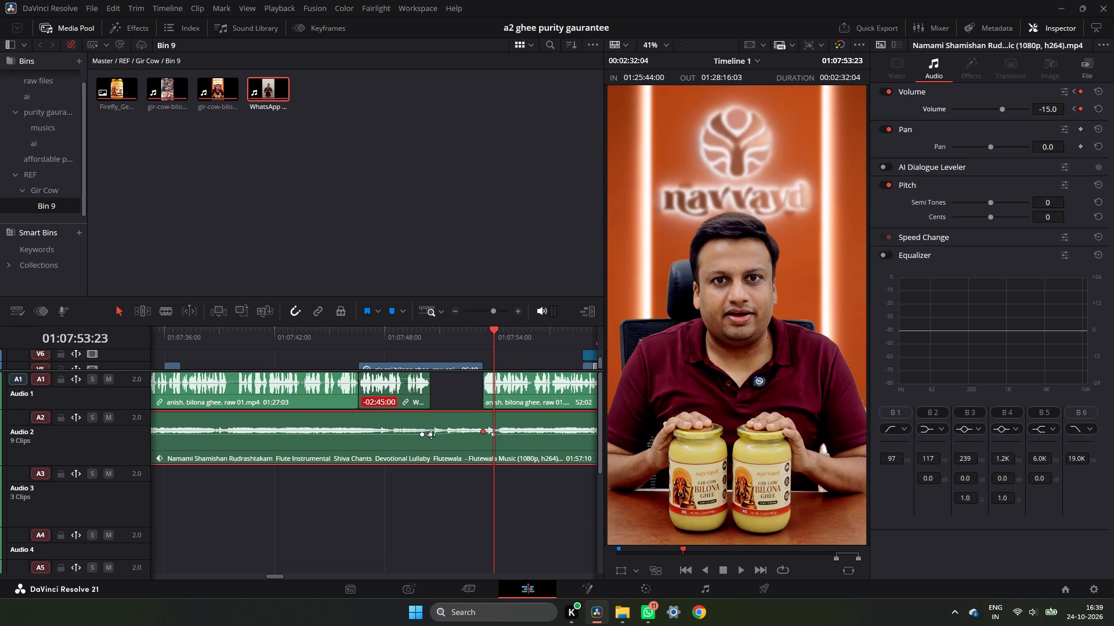
left_click(431, 434)
left_click(424, 341)
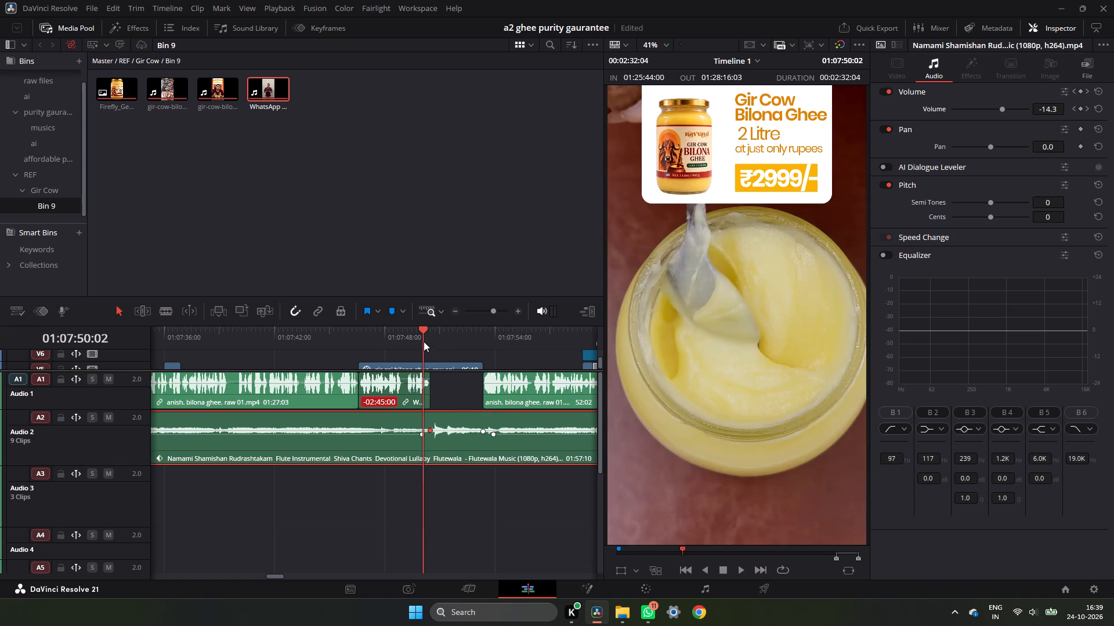
key("space")
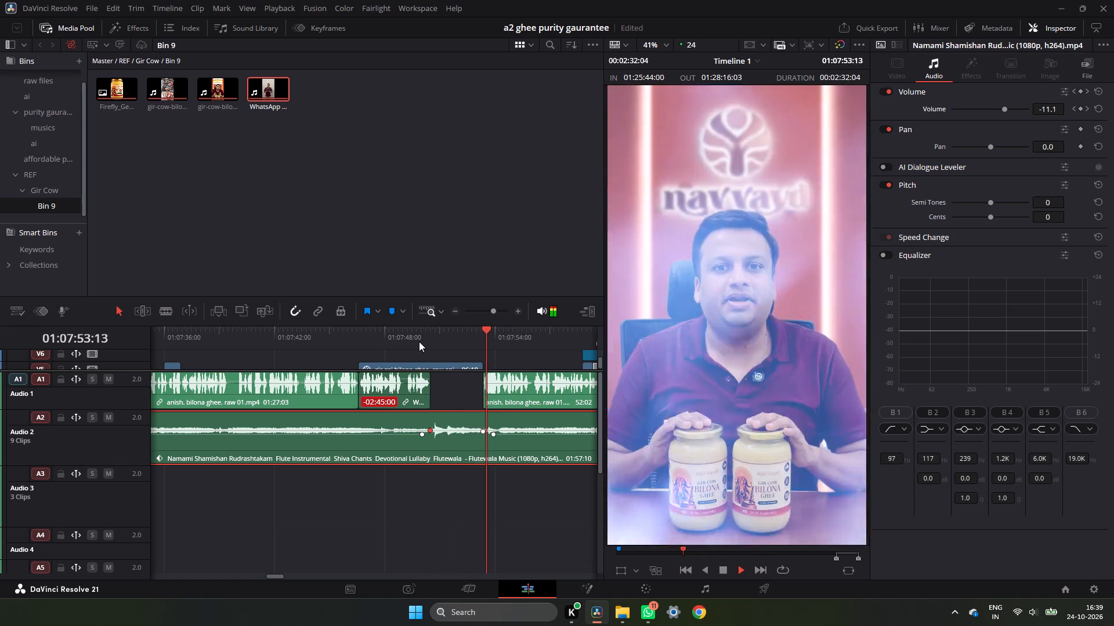
key("space")
left_click(484, 431)
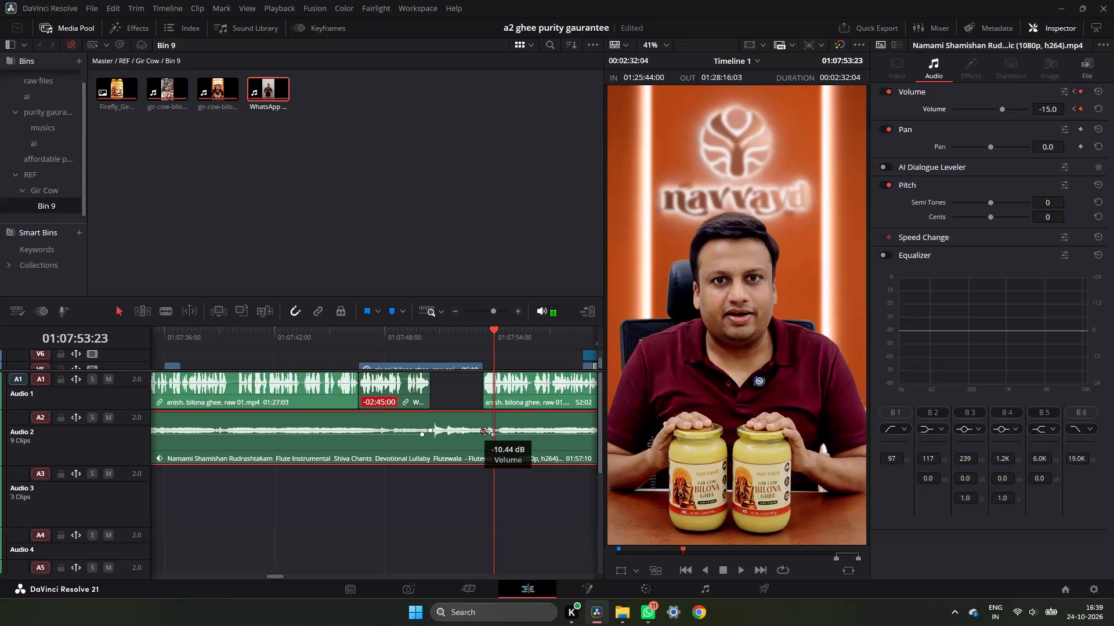
left_click(430, 430)
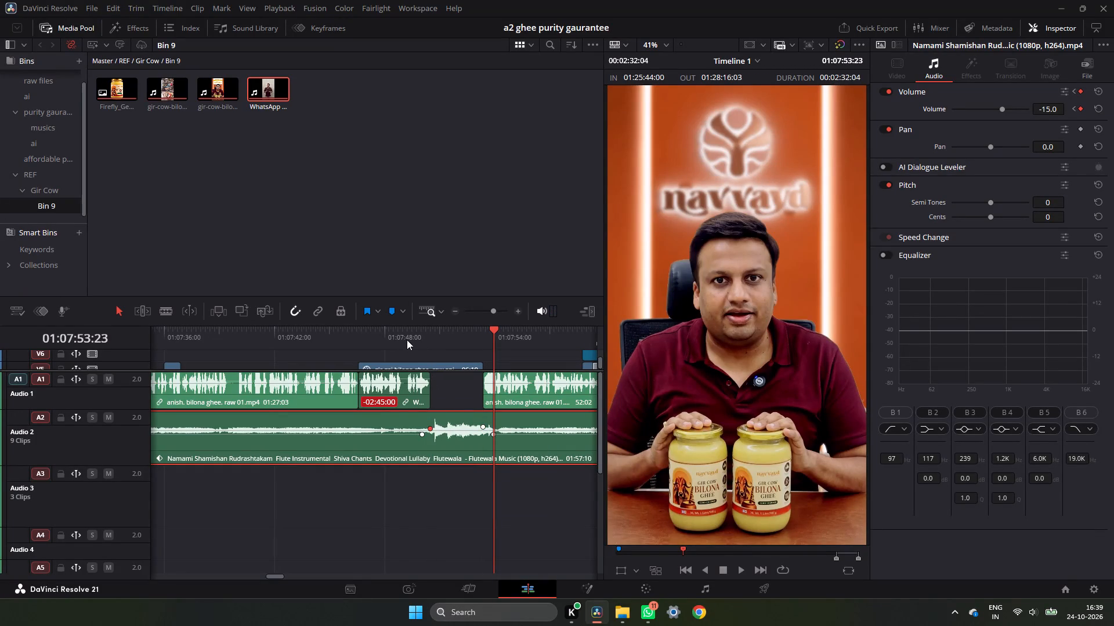
Play the offer card's ending and the return to the speaker to check the music swell and fade-back.
left_click(399, 335)
key("space")
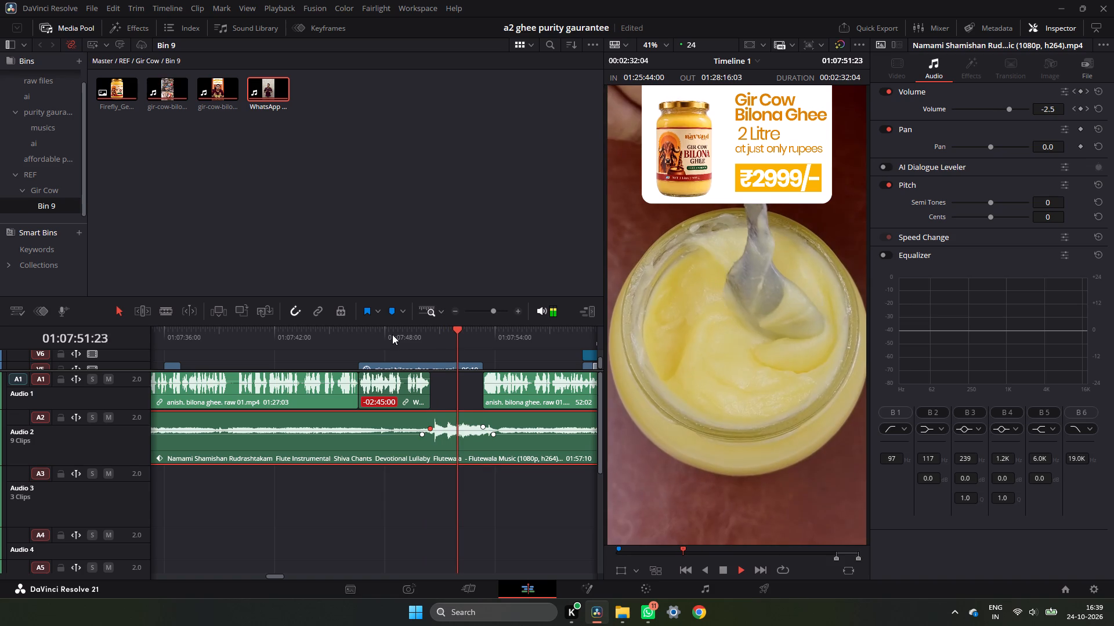
key("space")
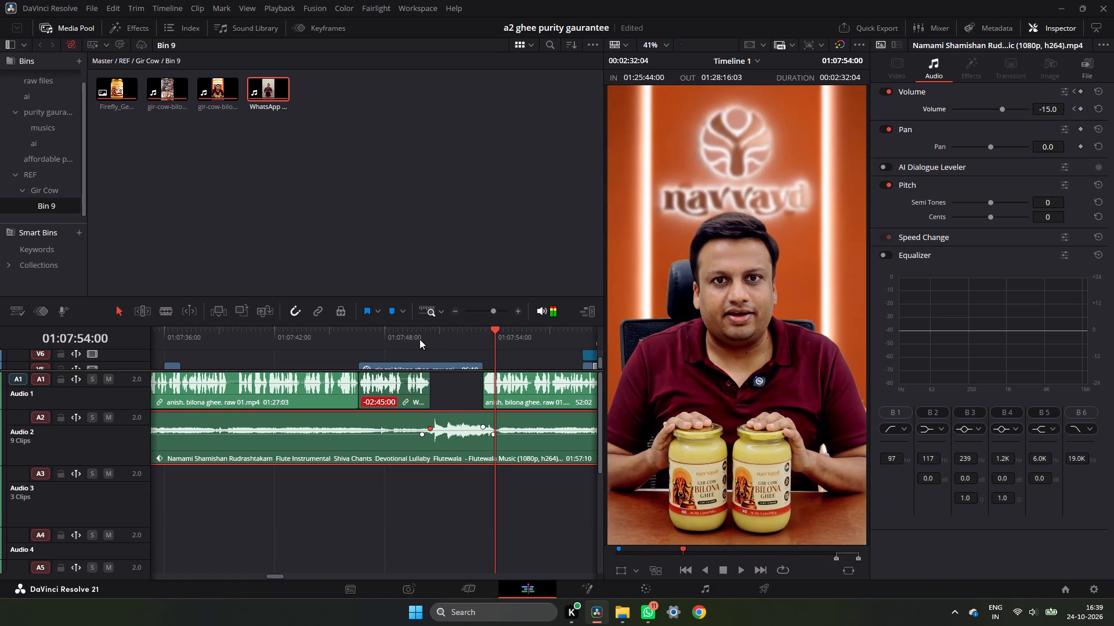
left_click(465, 336)
key("space")
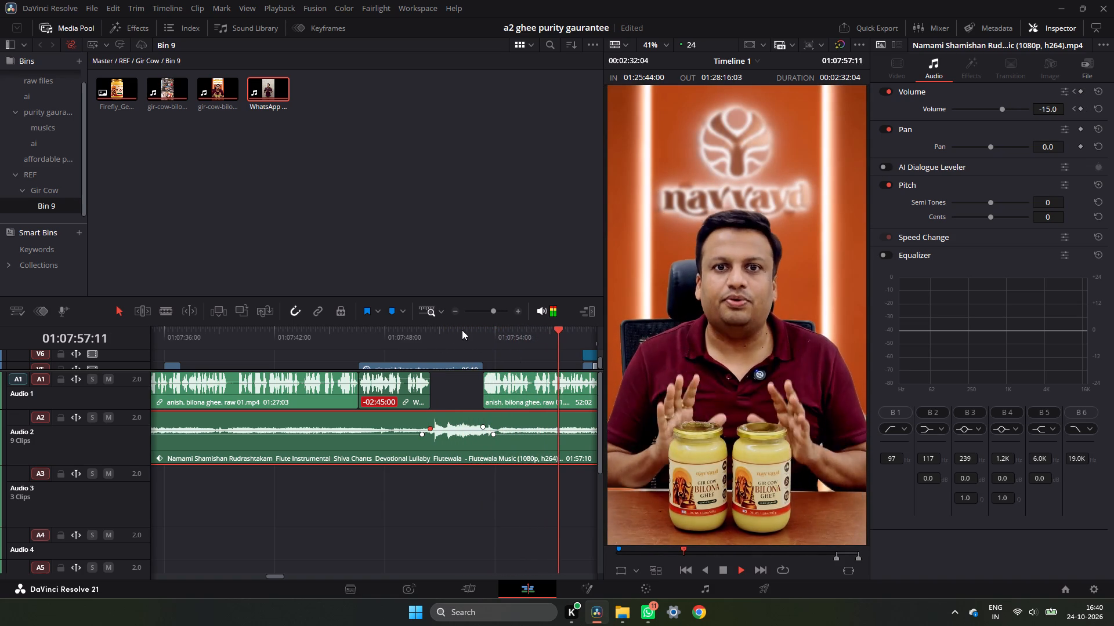
key("space")
Replay the offer card from its start near 01:07:46:22 to check the voice line against the titles and music swell.
left_click(453, 311)
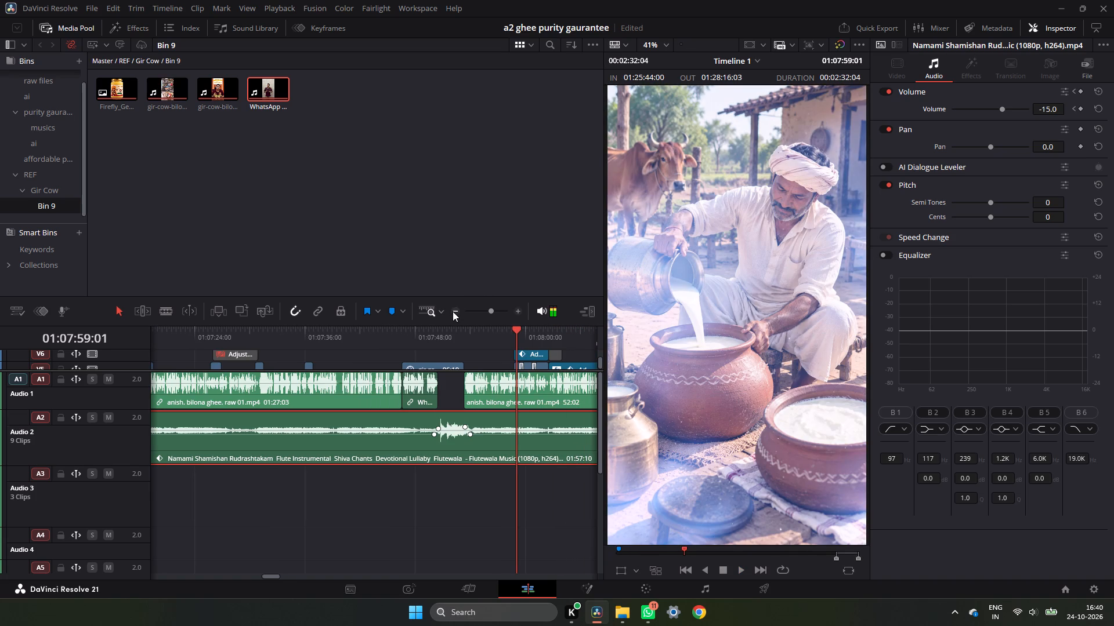
left_click(406, 327)
key("space")
key("space")
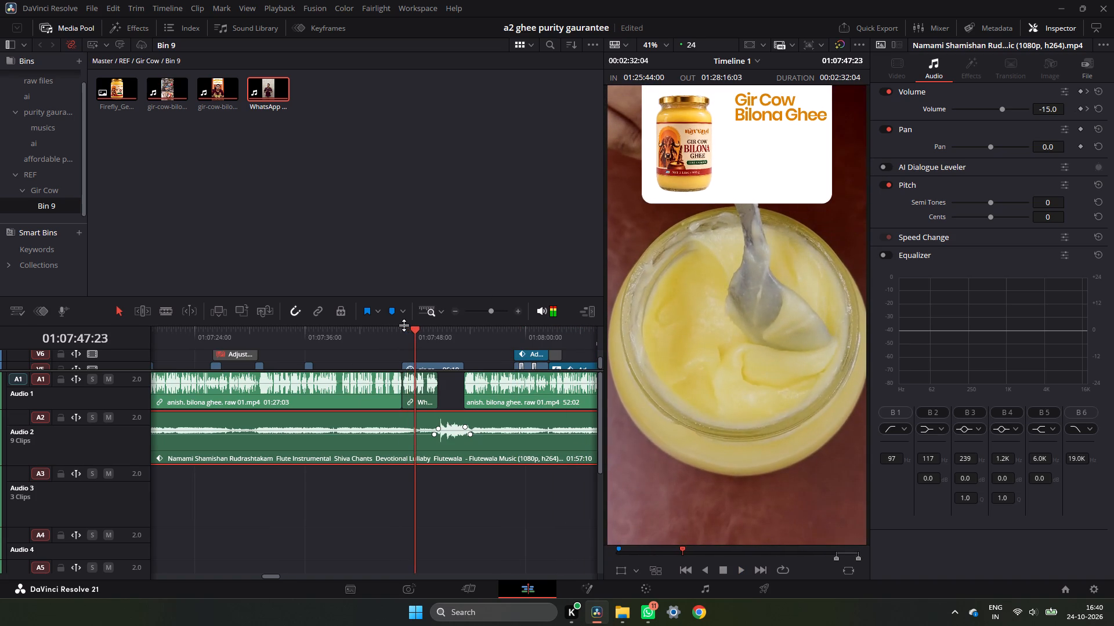
key("space")
key("space")
key("space")
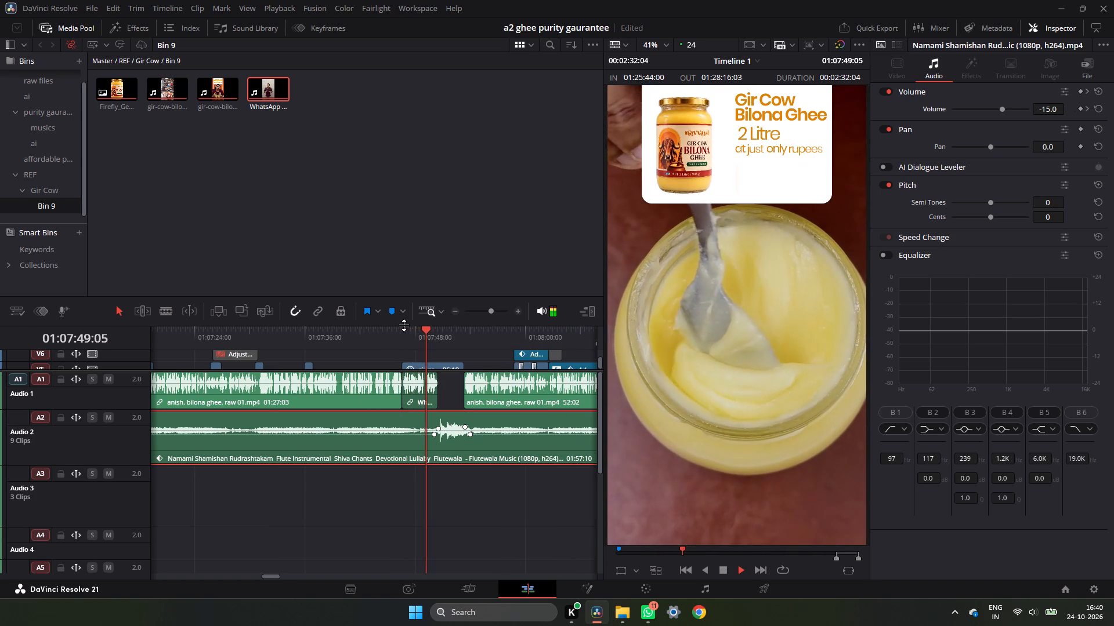
key("space")
key("space")
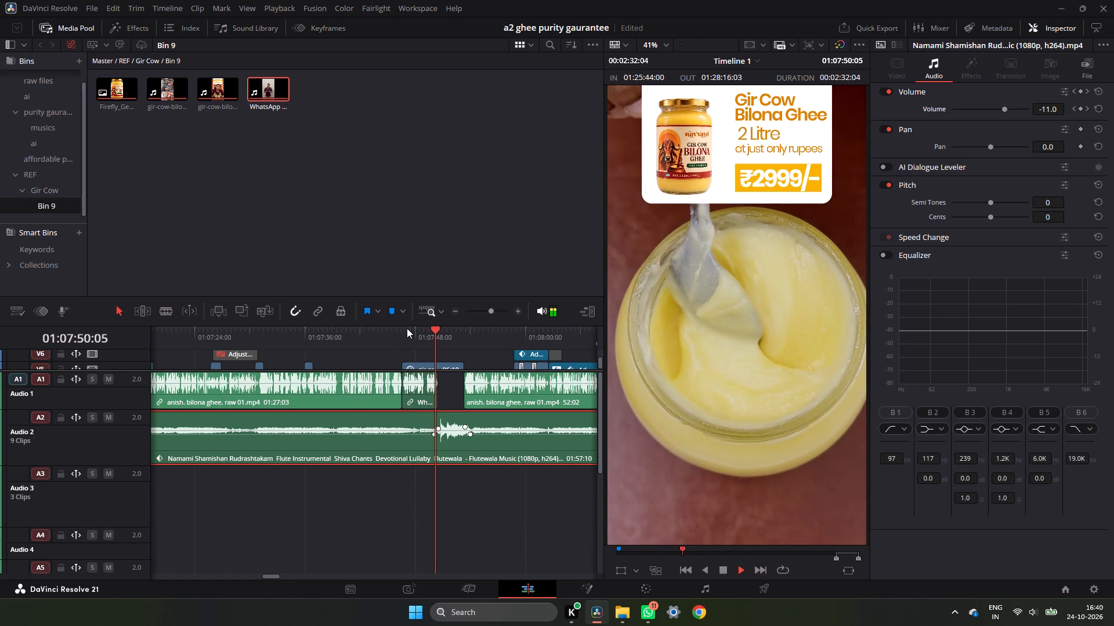
key("space")
left_click(404, 339)
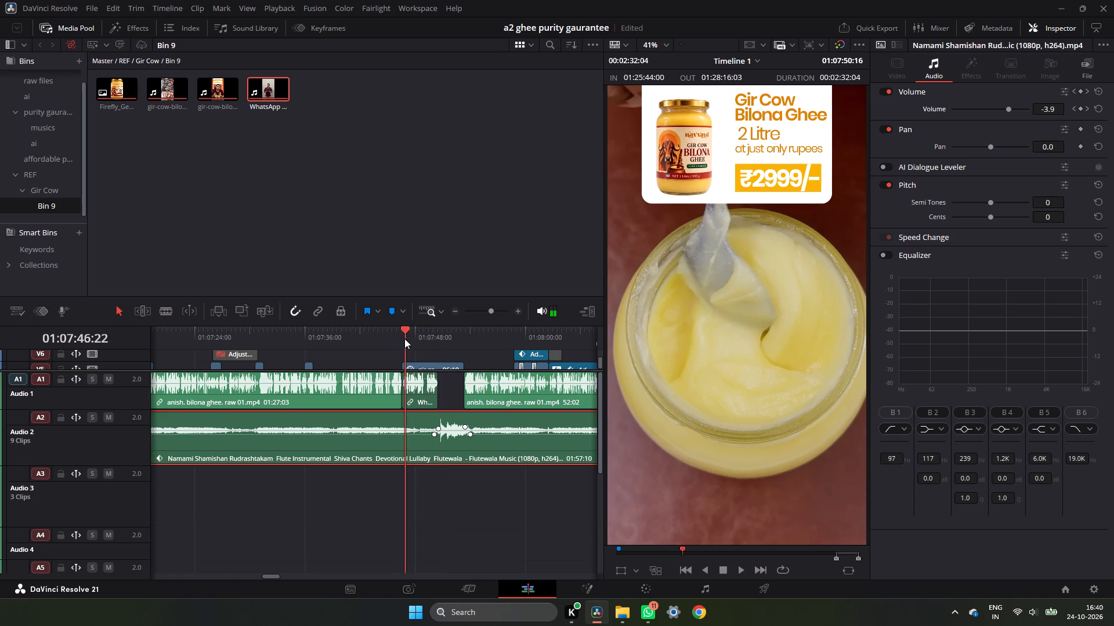
key("space")
key("space")
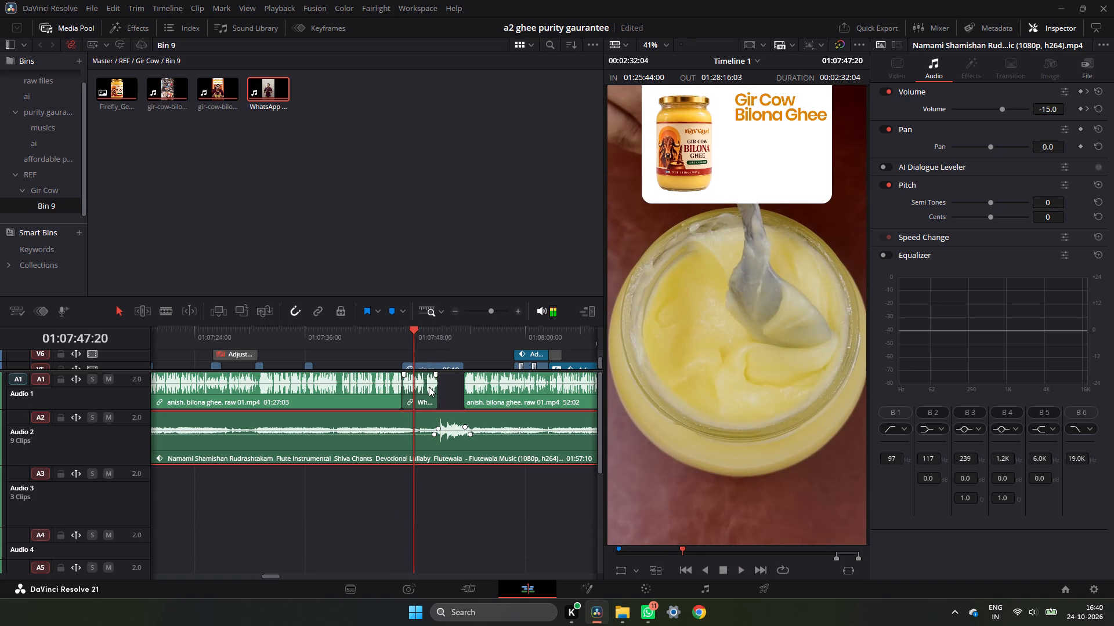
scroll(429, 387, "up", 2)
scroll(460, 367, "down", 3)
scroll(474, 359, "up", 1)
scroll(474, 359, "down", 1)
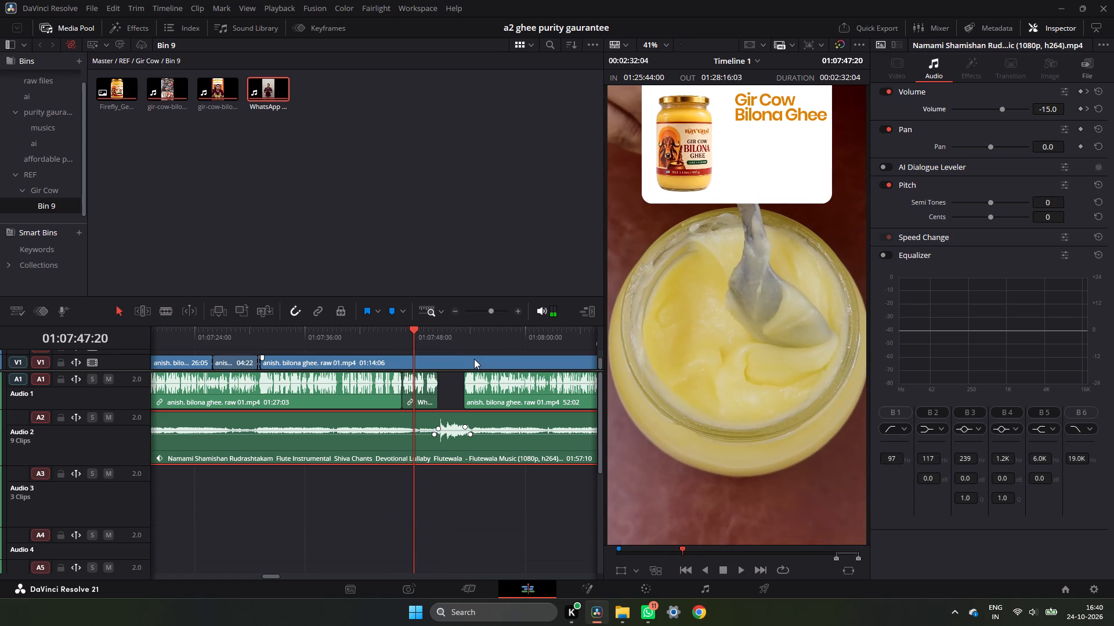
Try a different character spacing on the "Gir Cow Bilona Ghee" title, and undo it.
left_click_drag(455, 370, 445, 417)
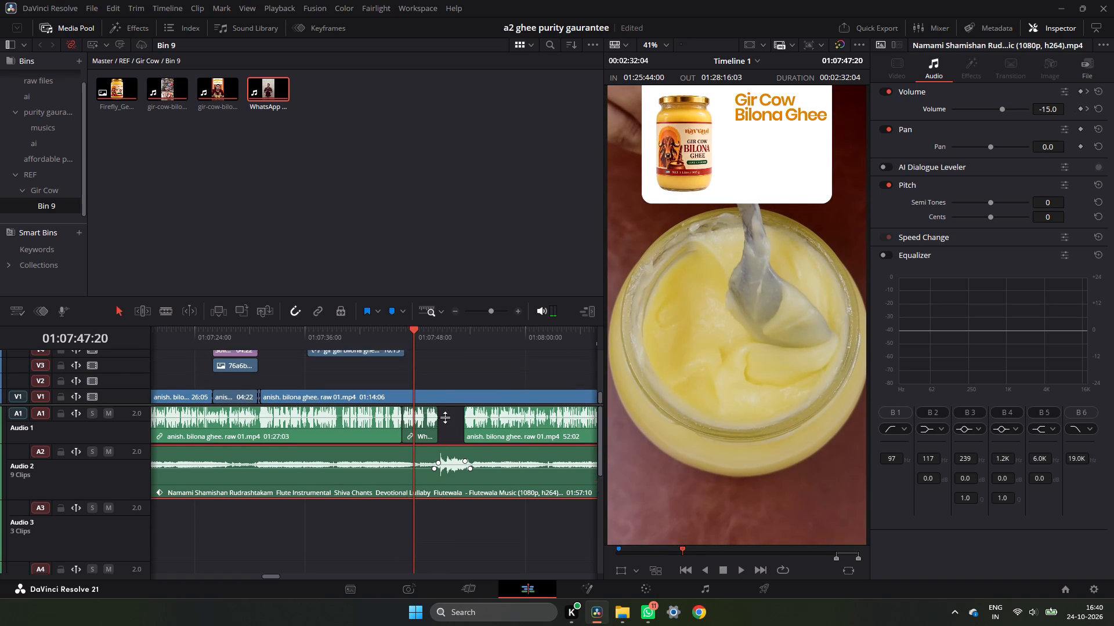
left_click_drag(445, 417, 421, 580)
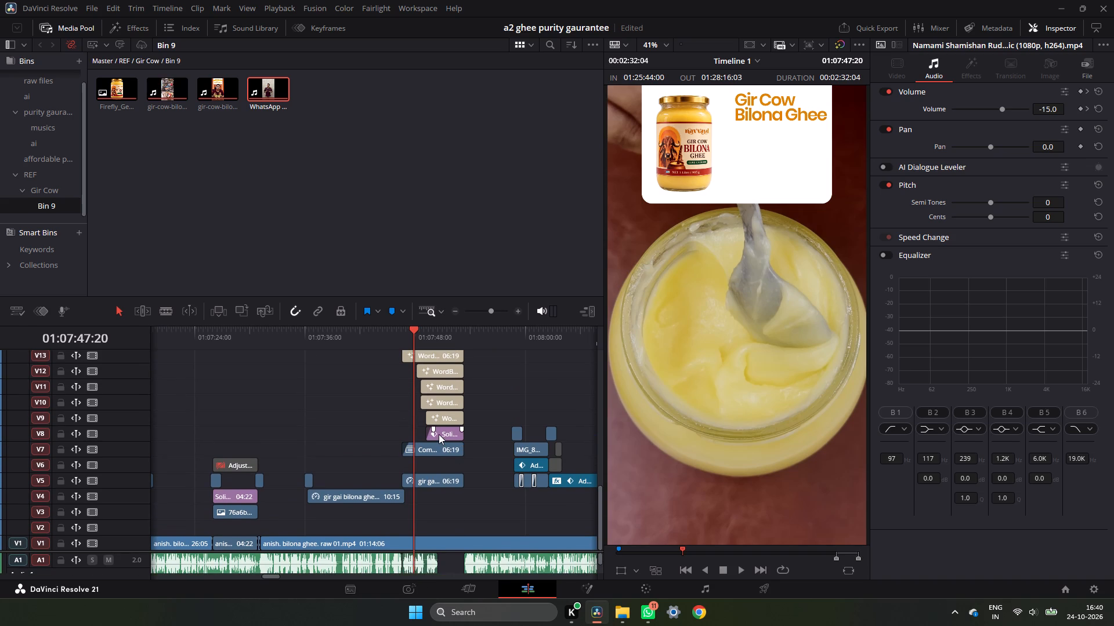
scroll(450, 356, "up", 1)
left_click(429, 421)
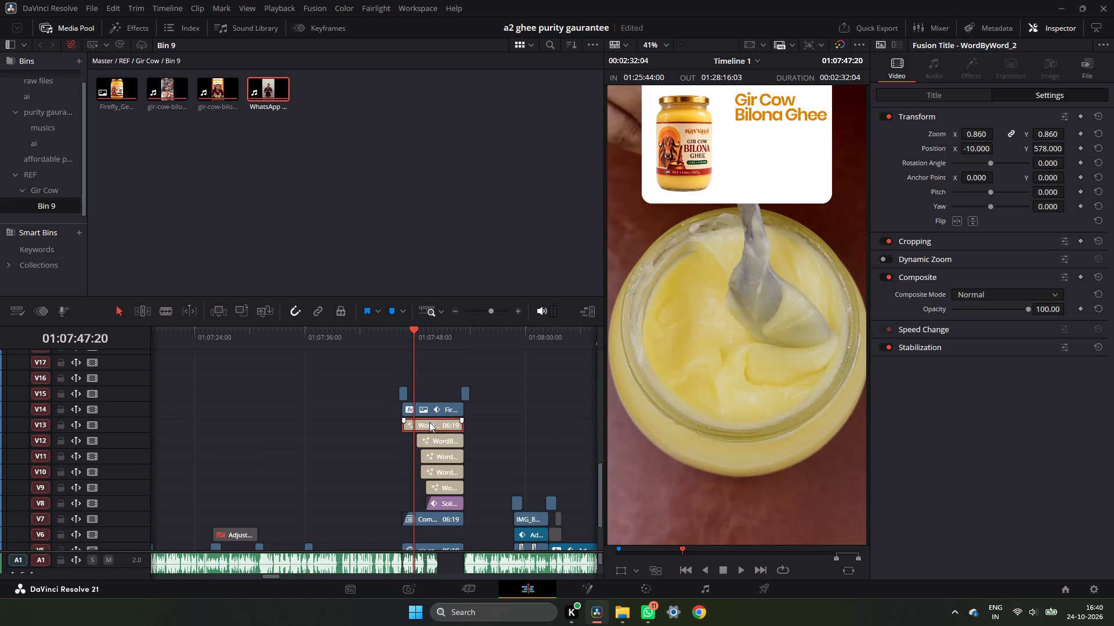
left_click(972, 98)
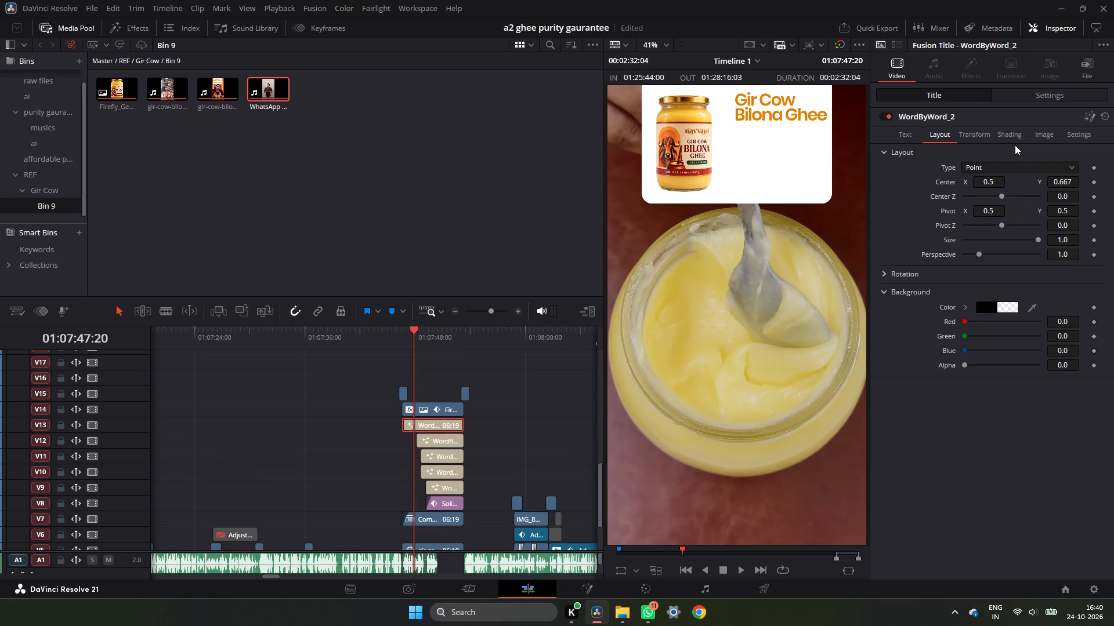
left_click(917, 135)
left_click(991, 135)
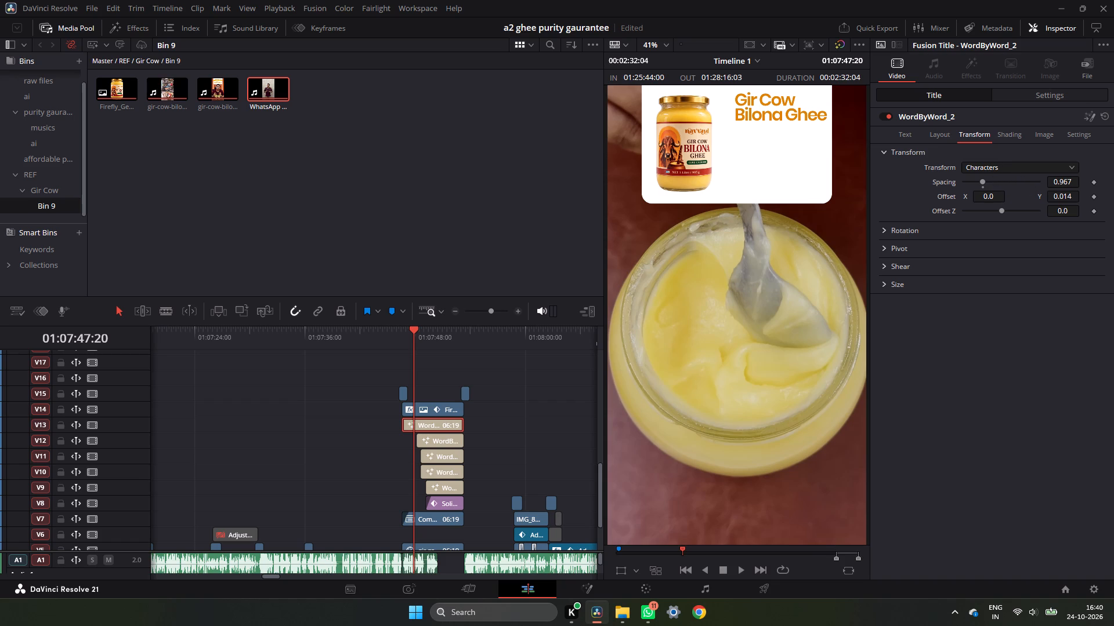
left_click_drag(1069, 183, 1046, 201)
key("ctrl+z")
Increase the "Gir Cow Bilona Ghee" title's line spacing to about 0.763.
left_click(918, 93)
left_click(914, 127)
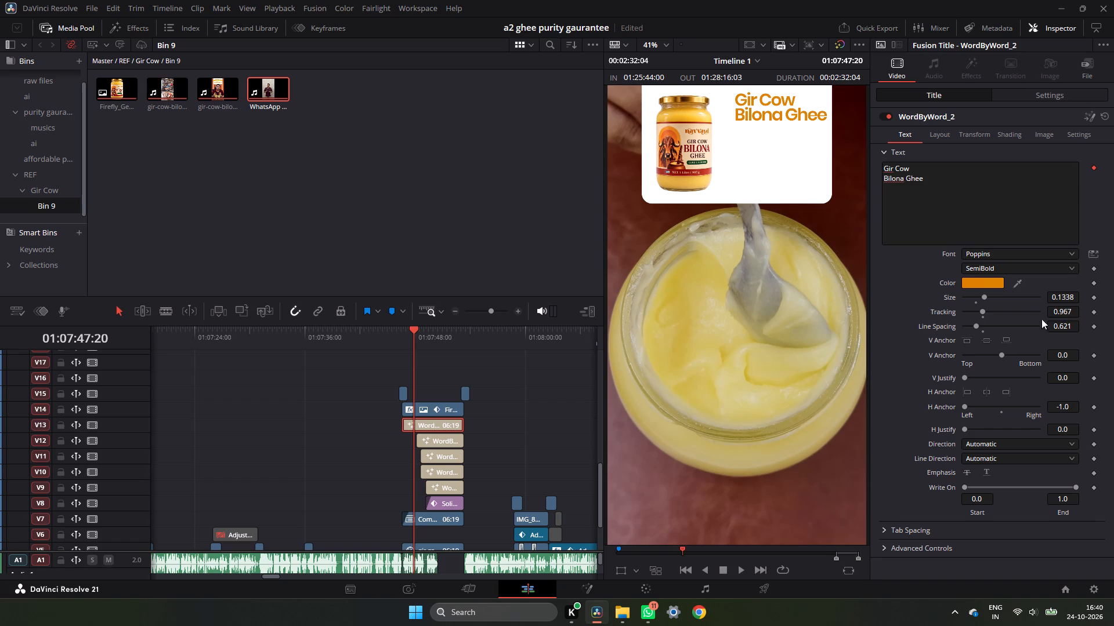
left_click_drag(945, 180, 881, 186)
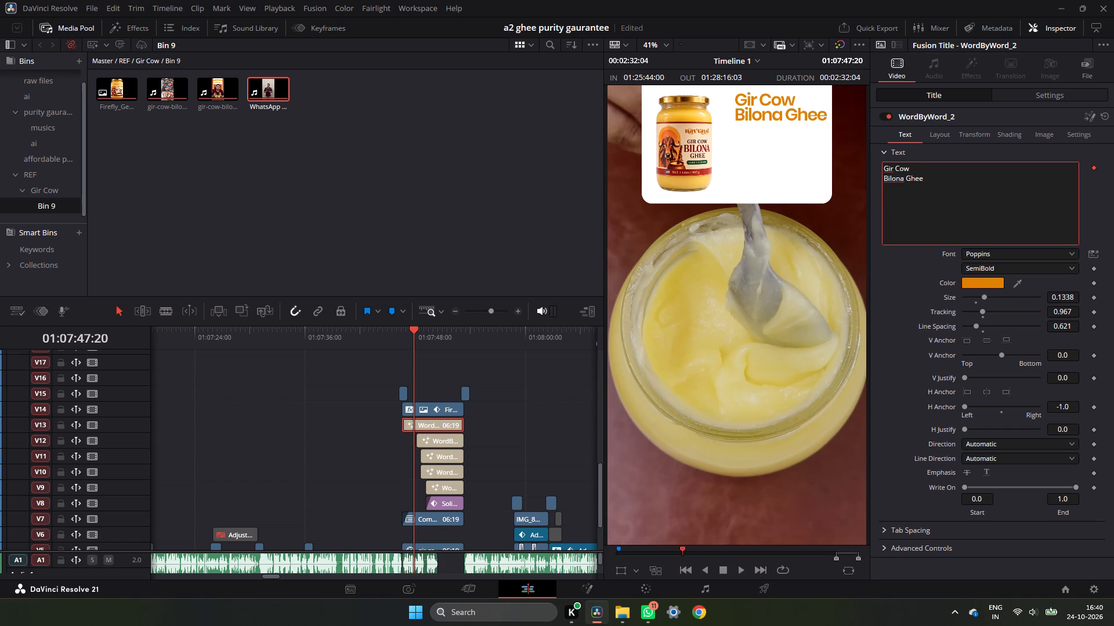
left_click_drag(1069, 325, 1062, 327)
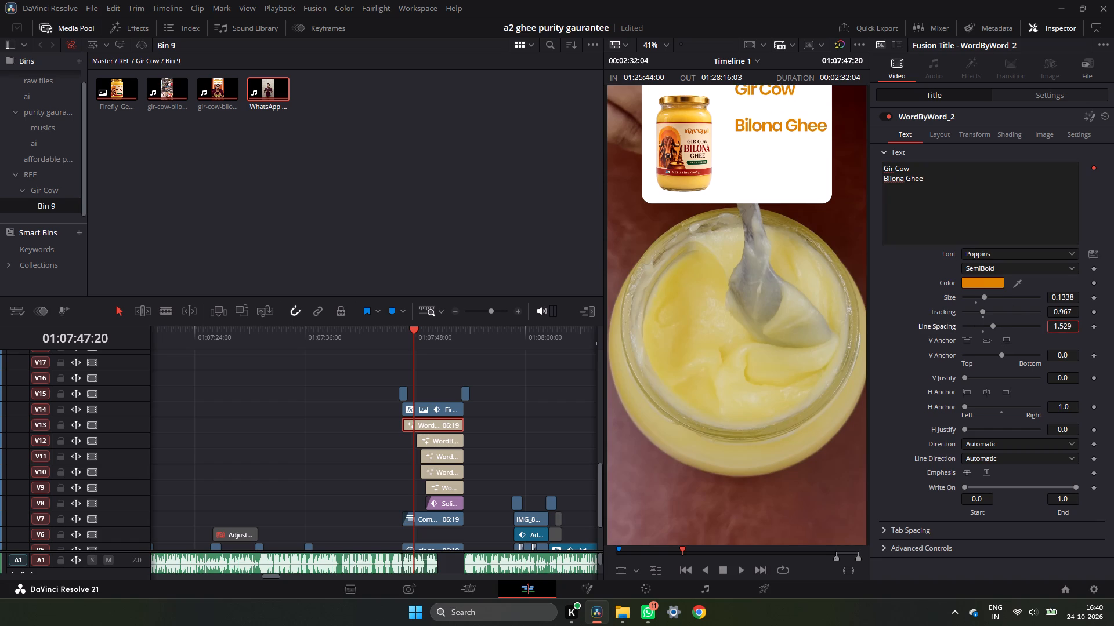
left_click_drag(1062, 327, 185, 513)
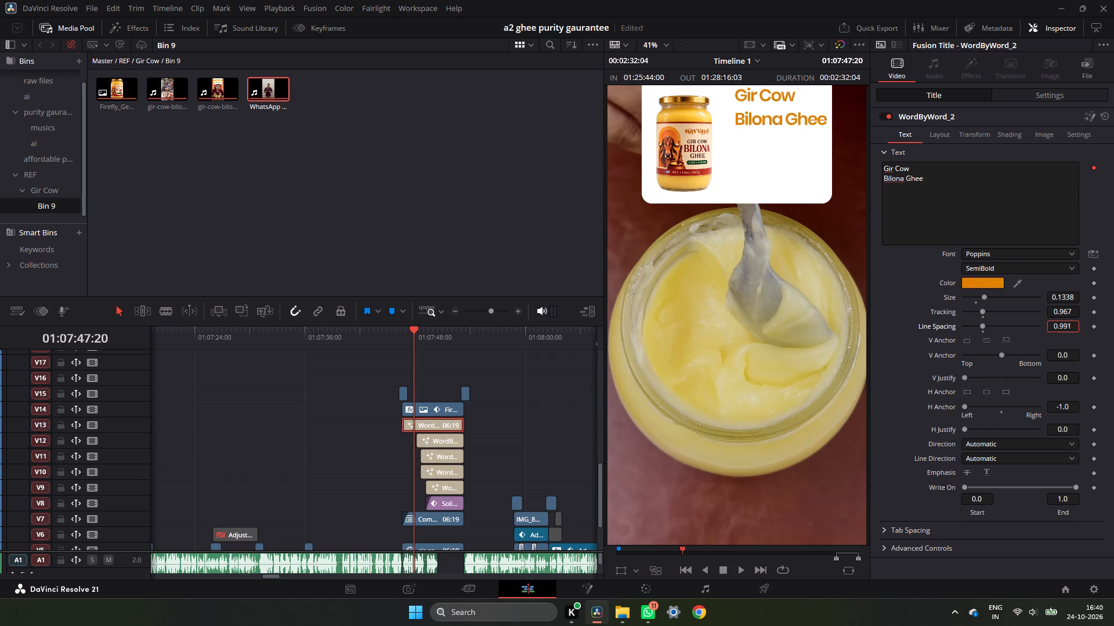
left_click_drag(185, 513, 81, 596)
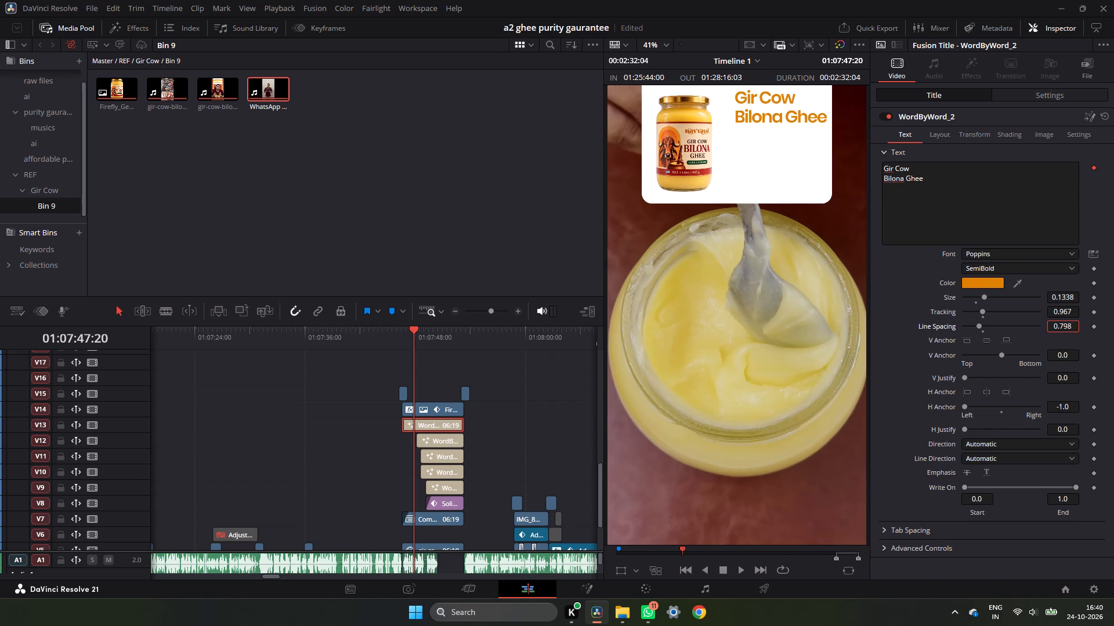
left_click_drag(81, 596, 558, 621)
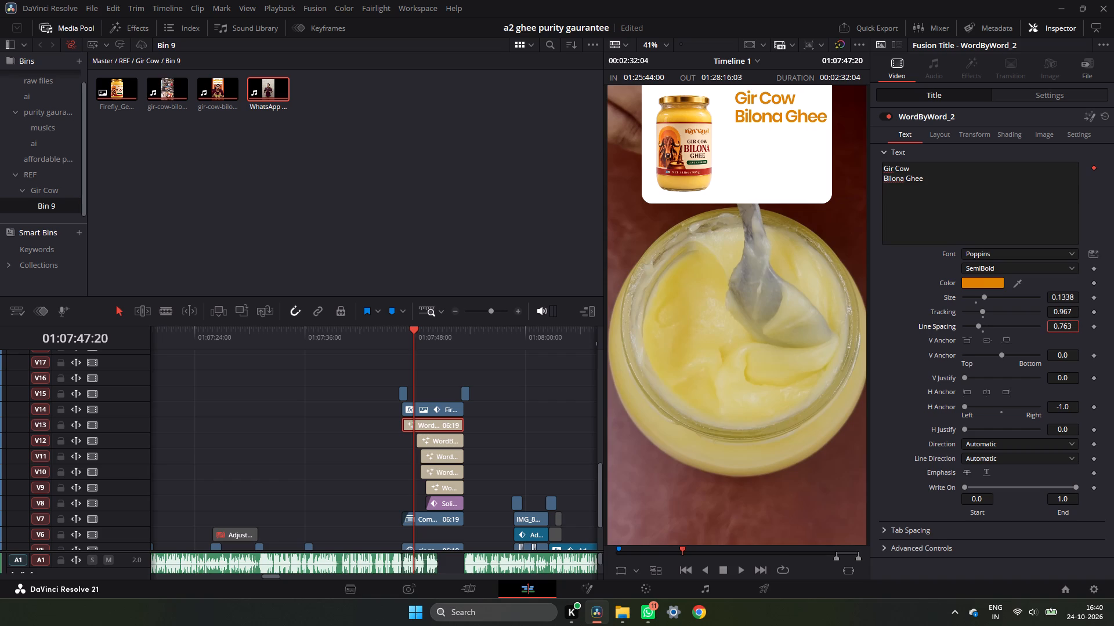
left_click_drag(558, 621, 557, 621)
Play the offer card repeatedly from its opening to check the title timing against the voice line.
left_click(392, 337)
key("space")
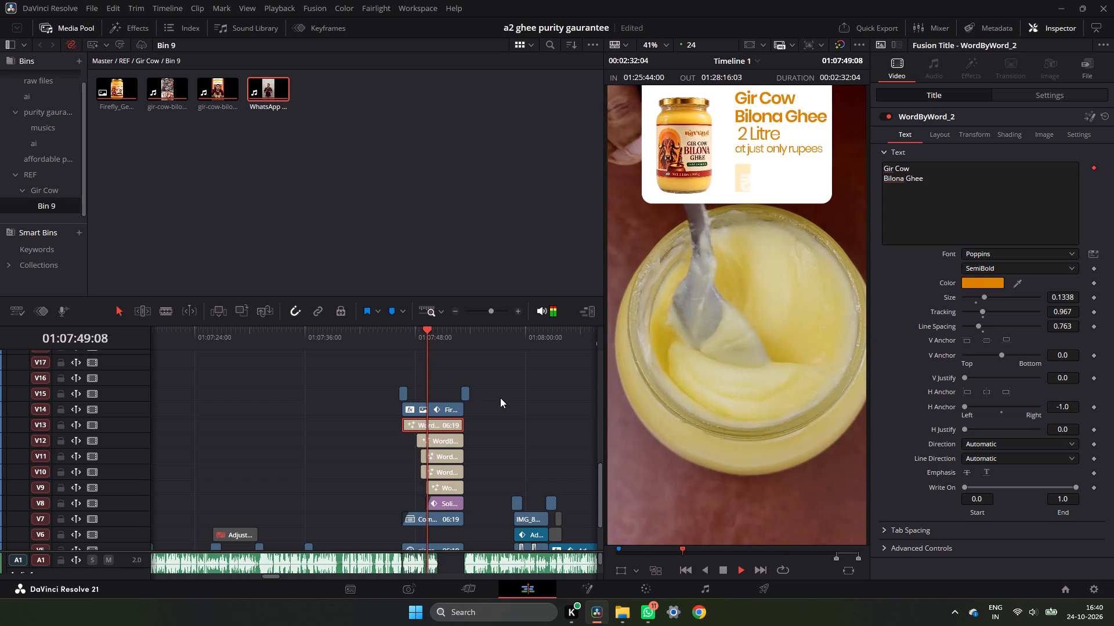
key("space")
left_click(402, 339)
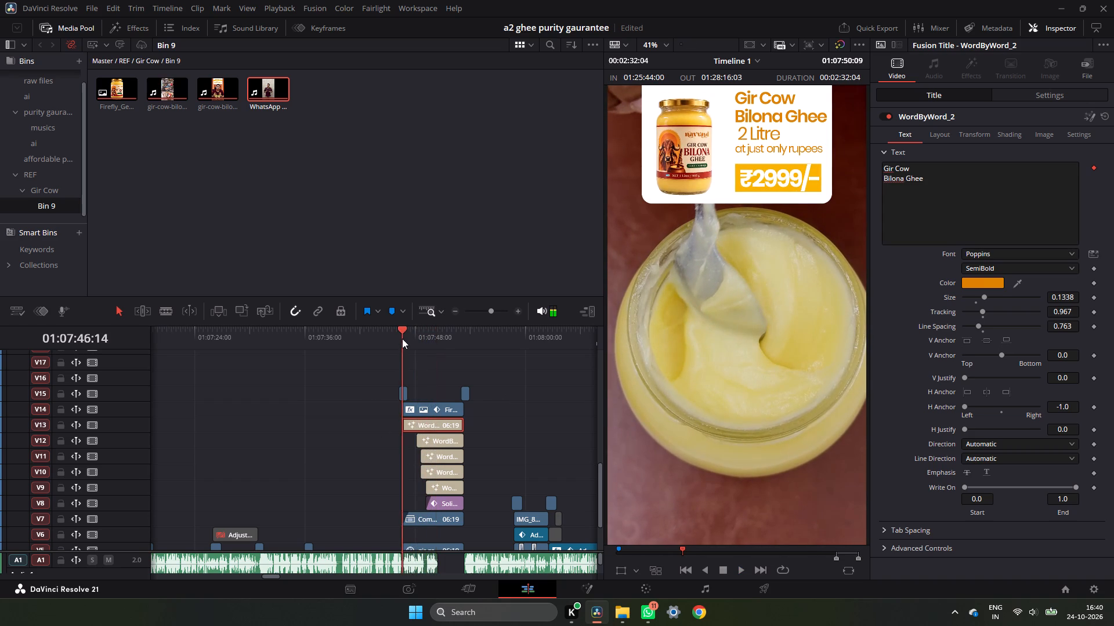
key("space")
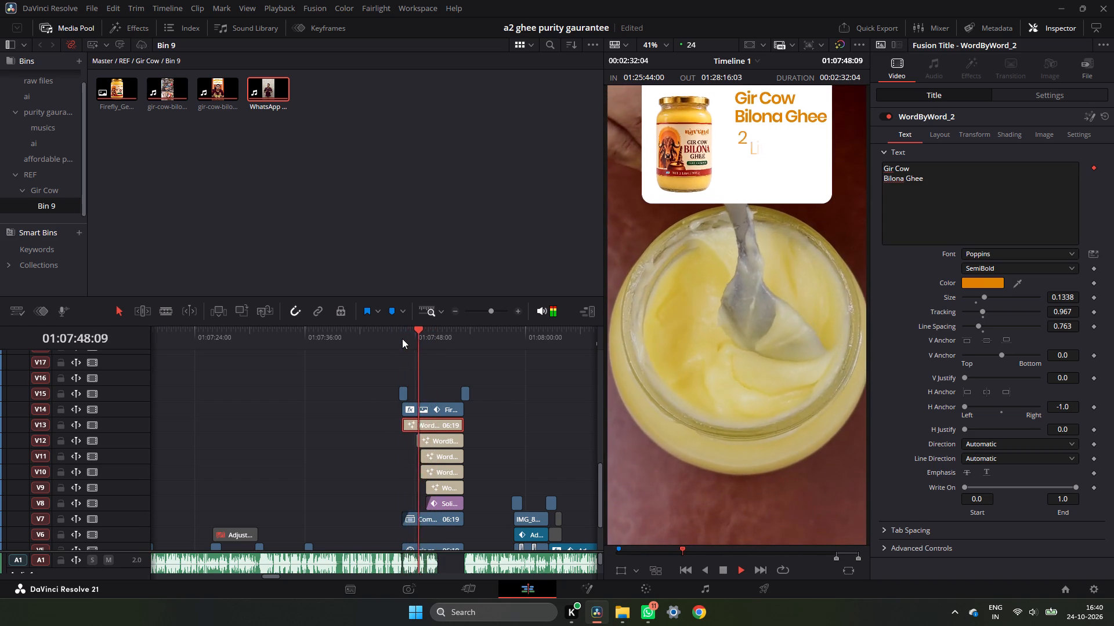
key("space")
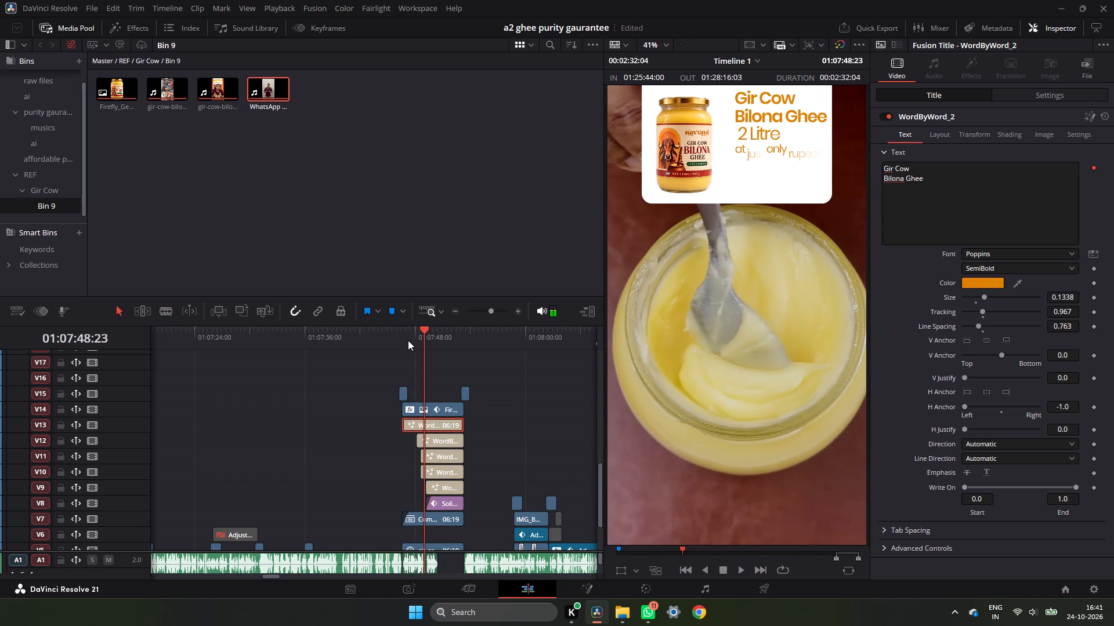
left_click(410, 342)
key("space")
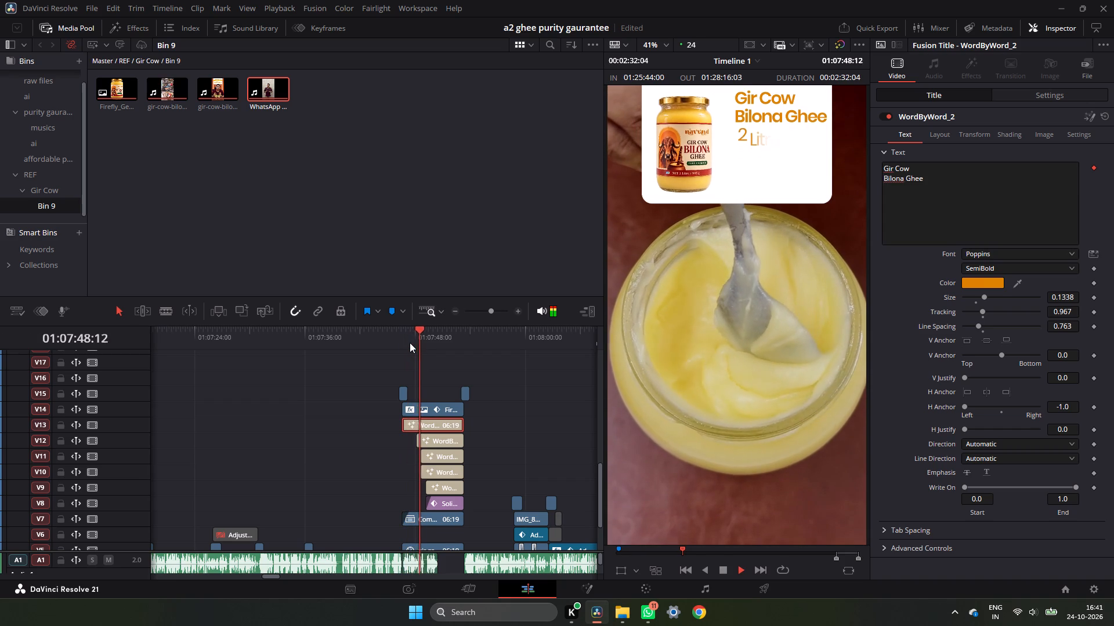
key("space")
key("space")
key("space")
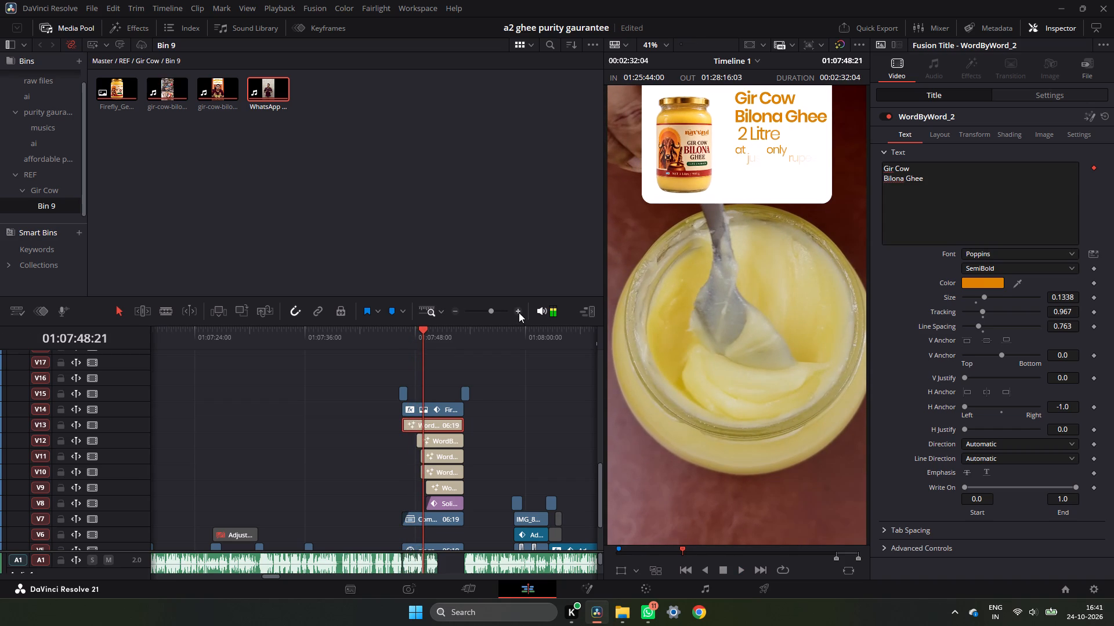
Shift the "only rupees" title to start at 01:07:49:02 and trim its end flush with the other titles, at a 04:07 duration.
double_click(519, 312)
key("space")
key("space")
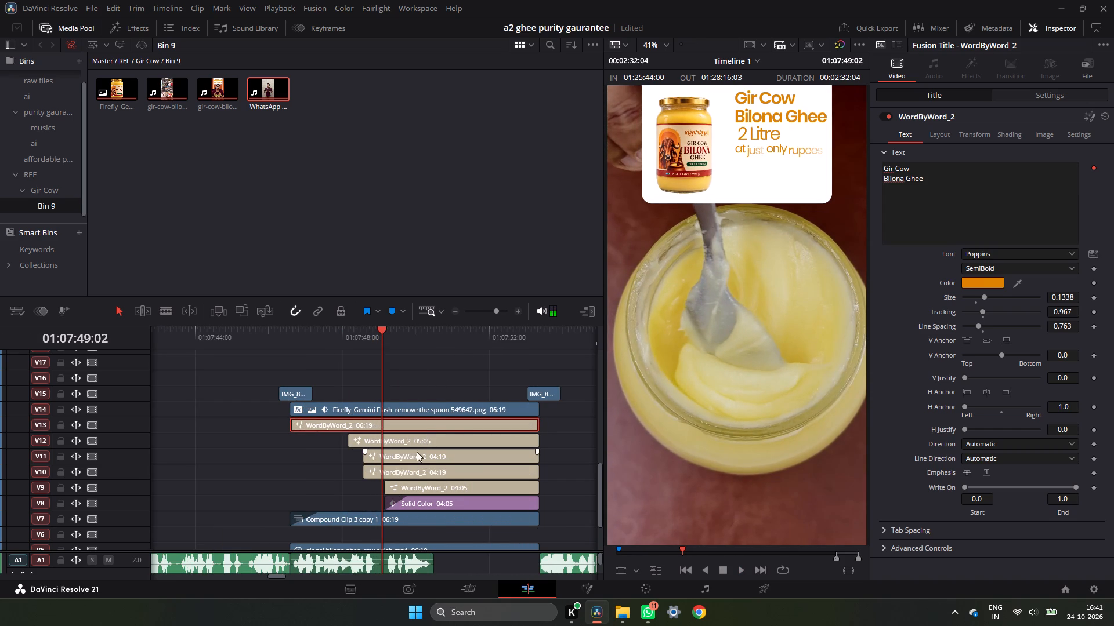
left_click_drag(417, 458, 444, 458)
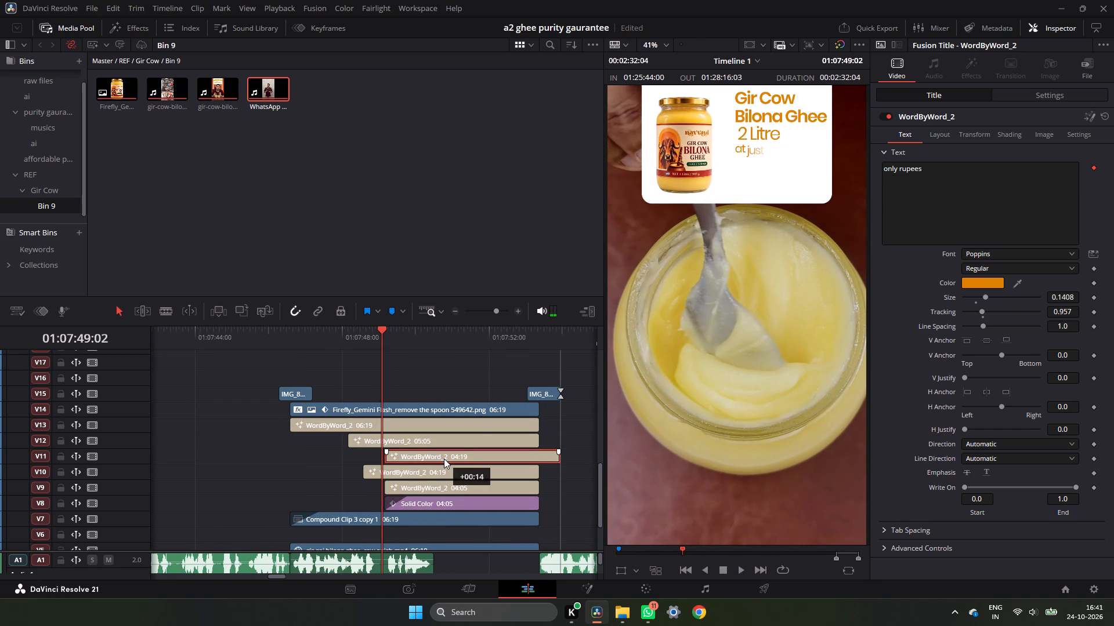
left_click_drag(444, 458, 436, 461)
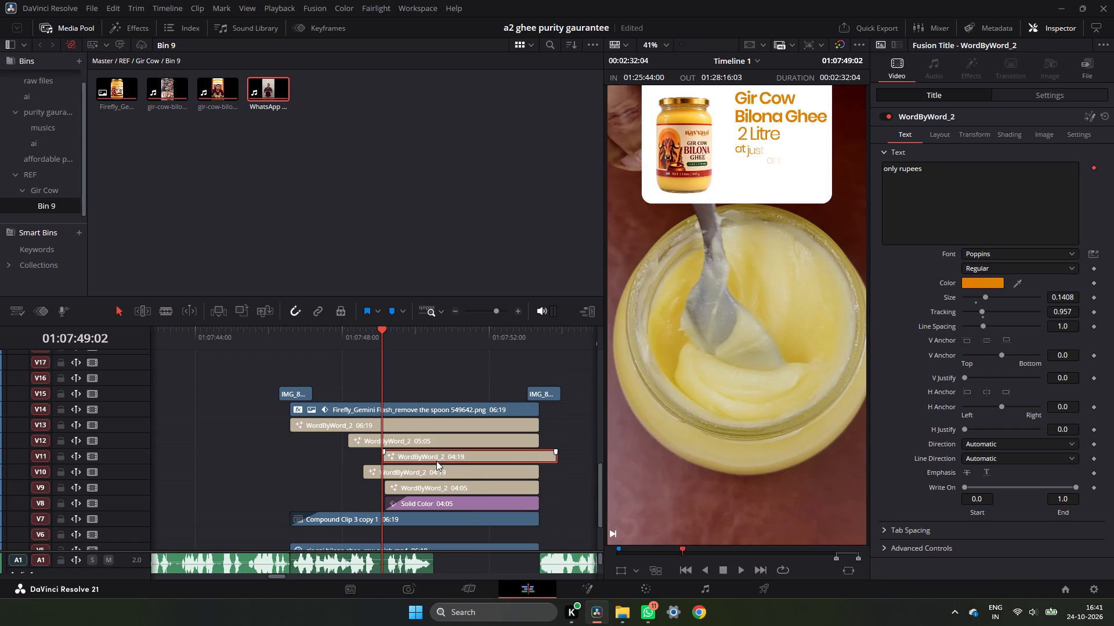
left_click(563, 461)
left_click_drag(559, 461, 540, 461)
Shift the "at just" title to start with "only rupees" and trim its end to the same 04:07 duration.
left_click_drag(481, 476, 508, 473)
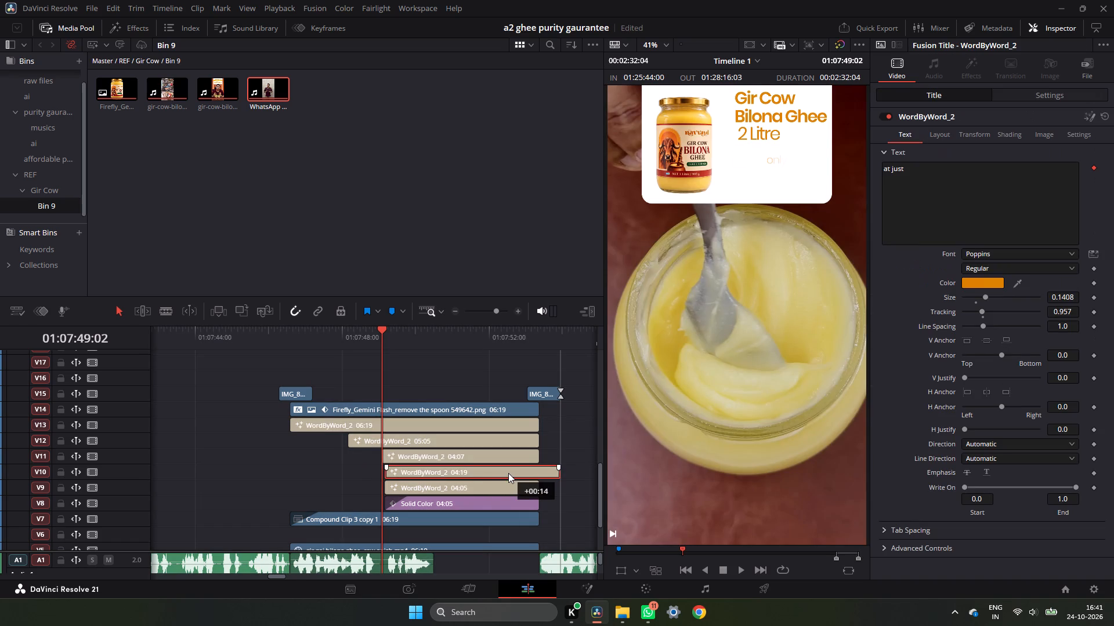
left_click_drag(508, 473, 497, 476)
left_click_drag(556, 474, 546, 474)
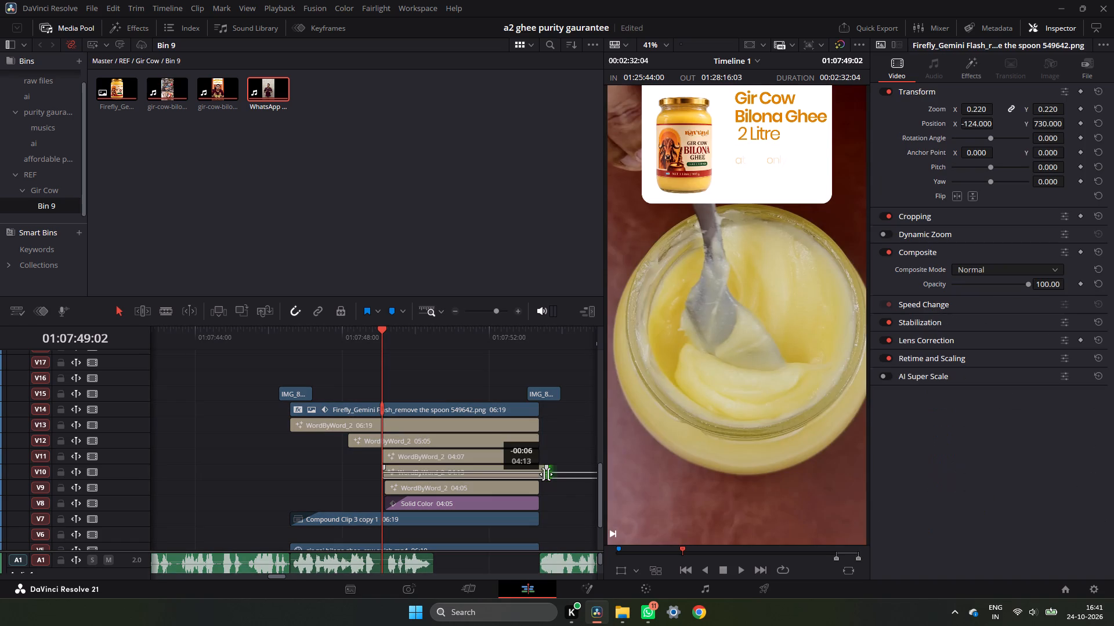
left_click_drag(546, 474, 534, 476)
Replay the "2 Litre" to "₹2999/-" section of the offer card to check the shifted titles against the voice.
left_click(378, 346)
left_click(370, 342)
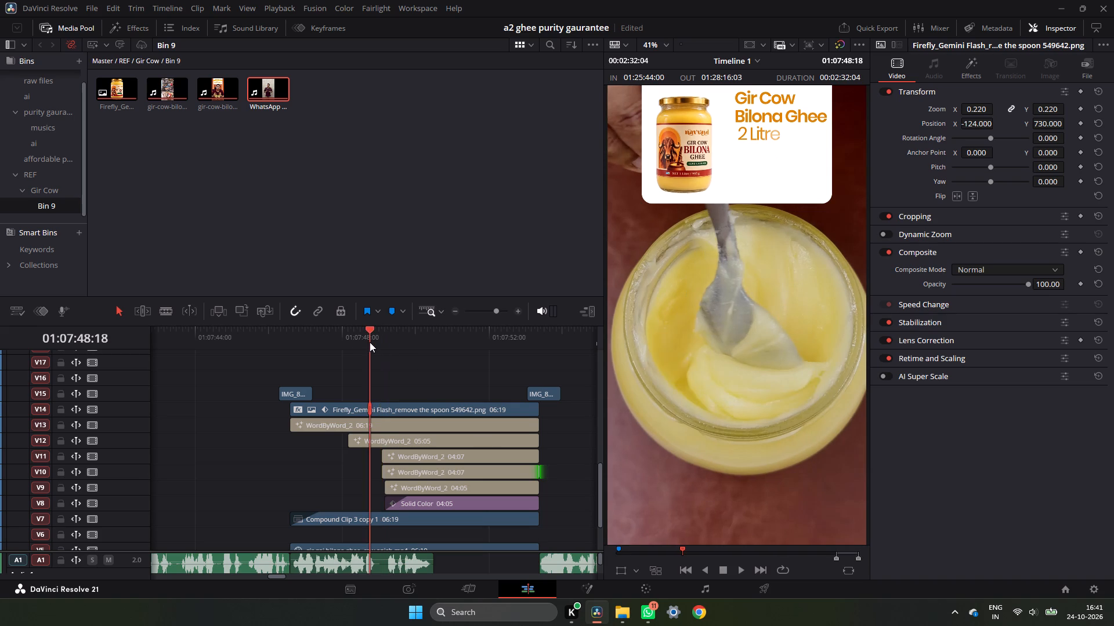
key("space")
key("space")
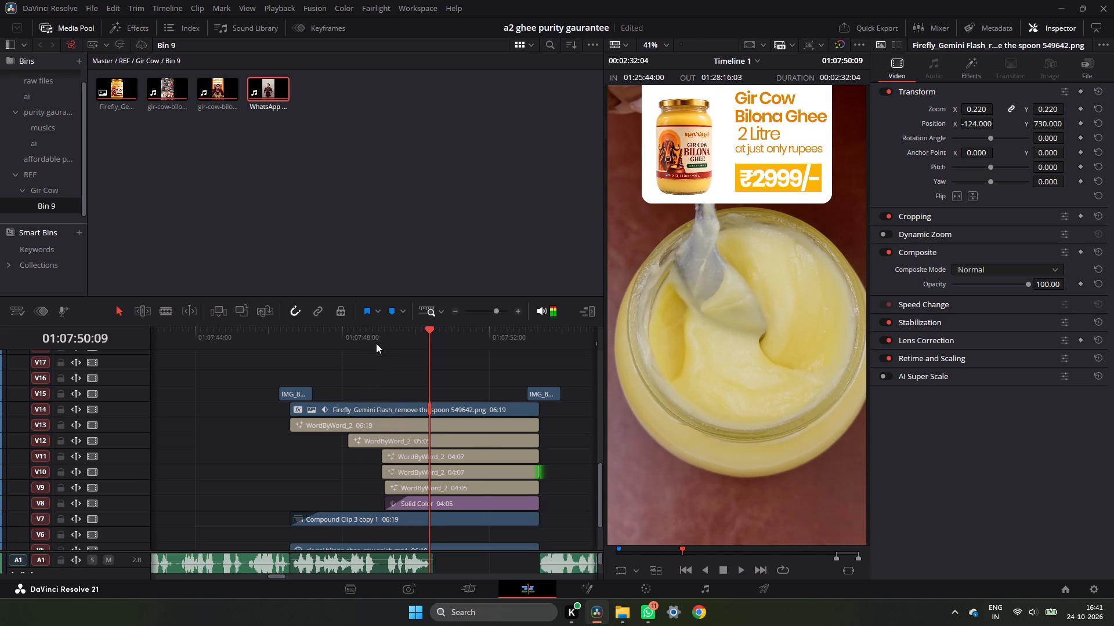
left_click(364, 345)
key("space")
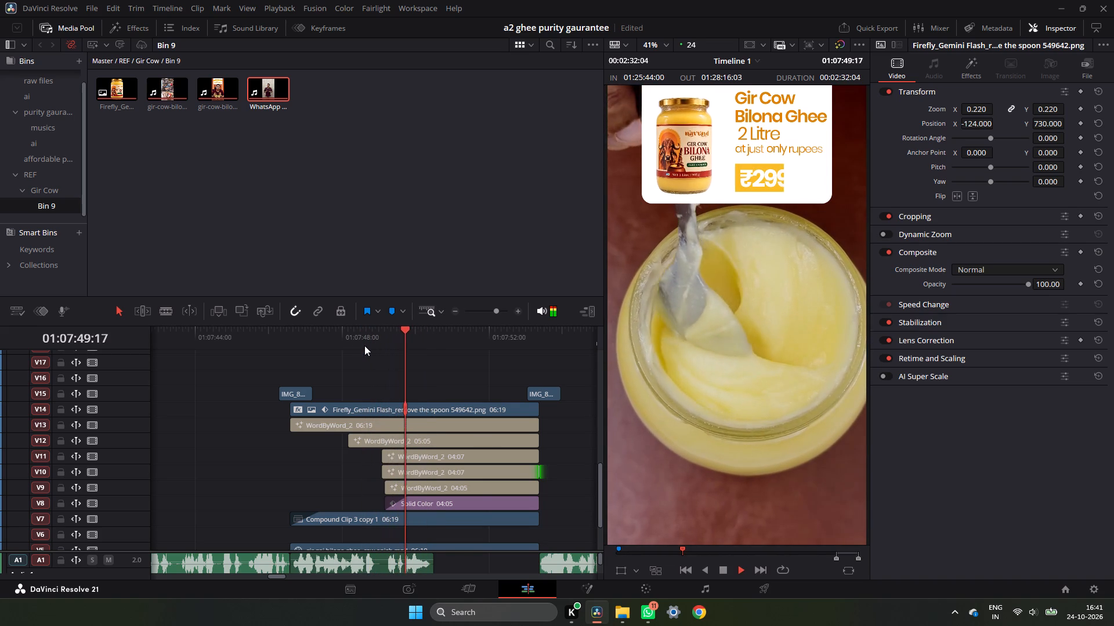
key("space")
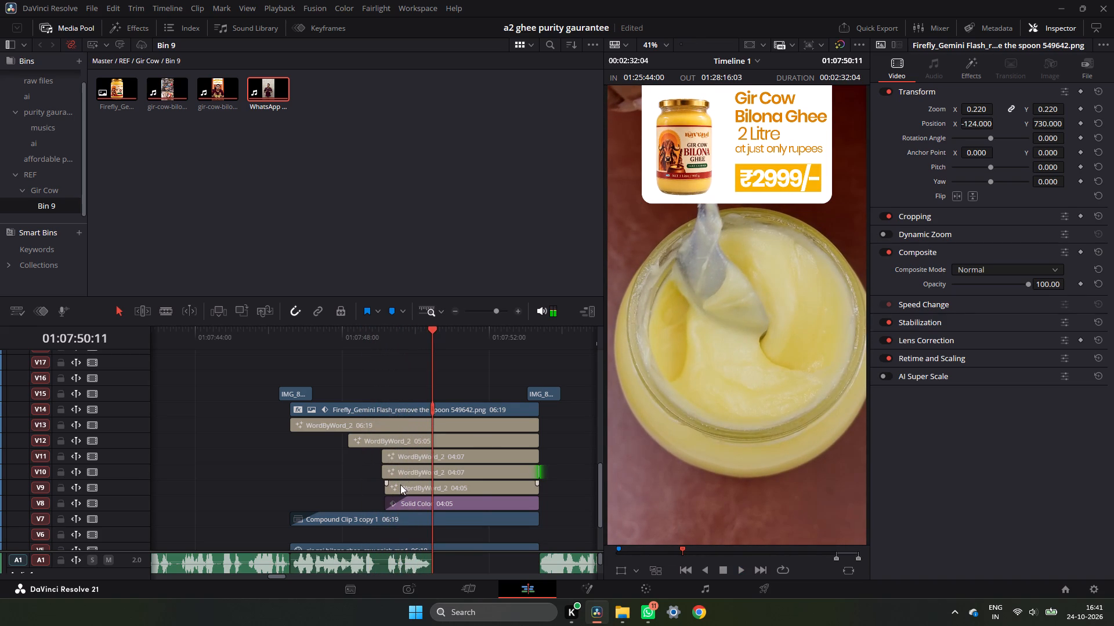
left_click_drag(400, 485, 407, 485)
left_click(356, 342)
key("space")
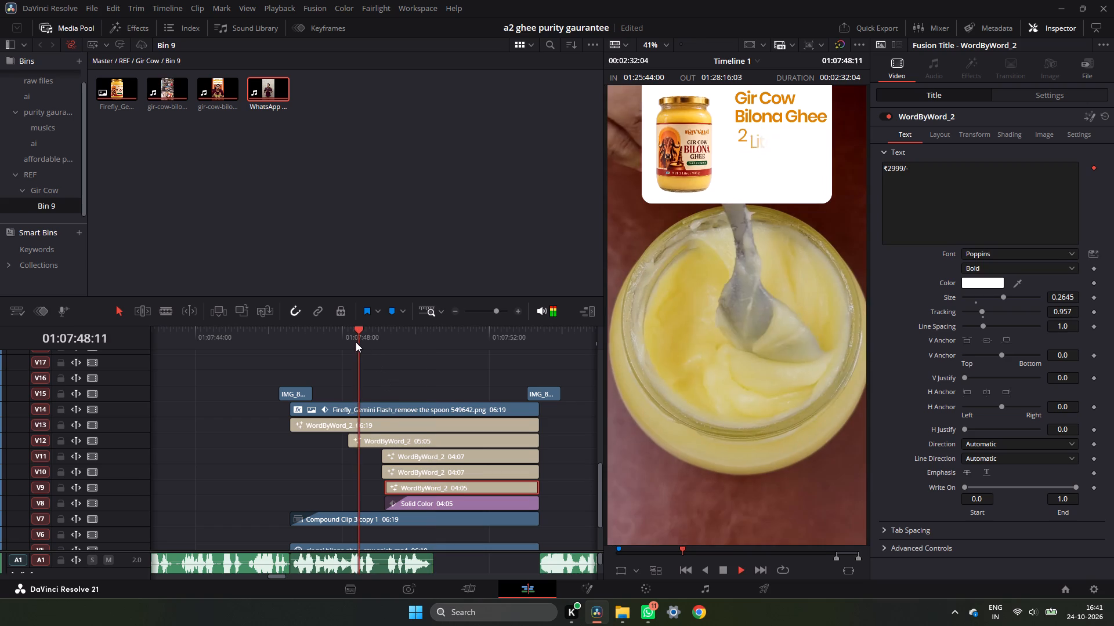
key("space")
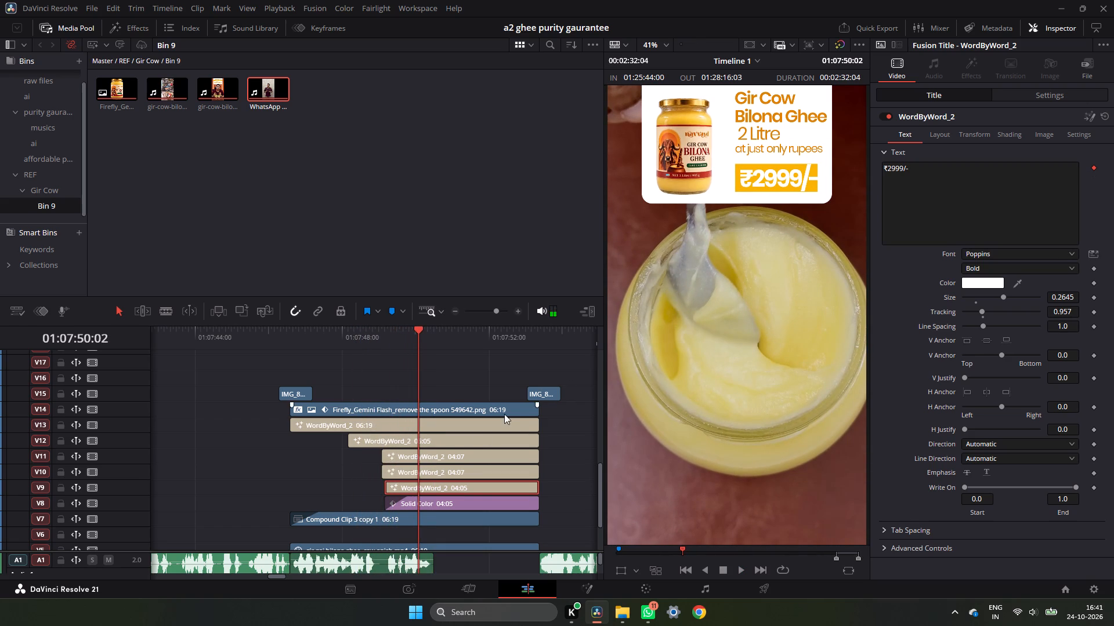
Lower the "only rupees" title slightly on the offer card, setting its Position Y to 683.
left_click(405, 452)
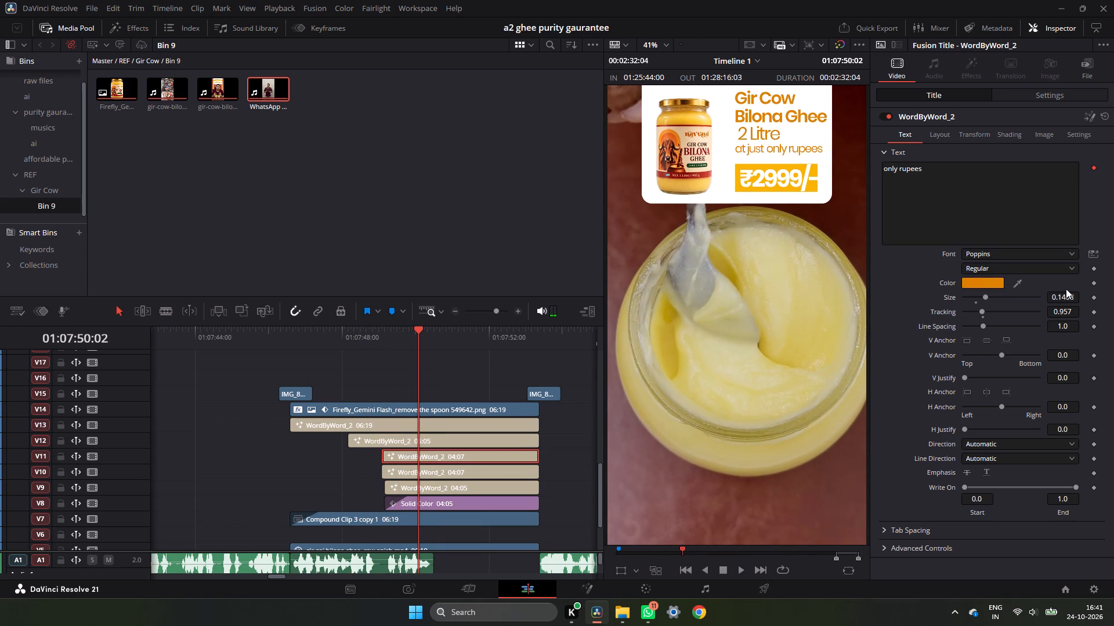
left_click(1018, 93)
left_click_drag(1054, 152, 1042, 162)
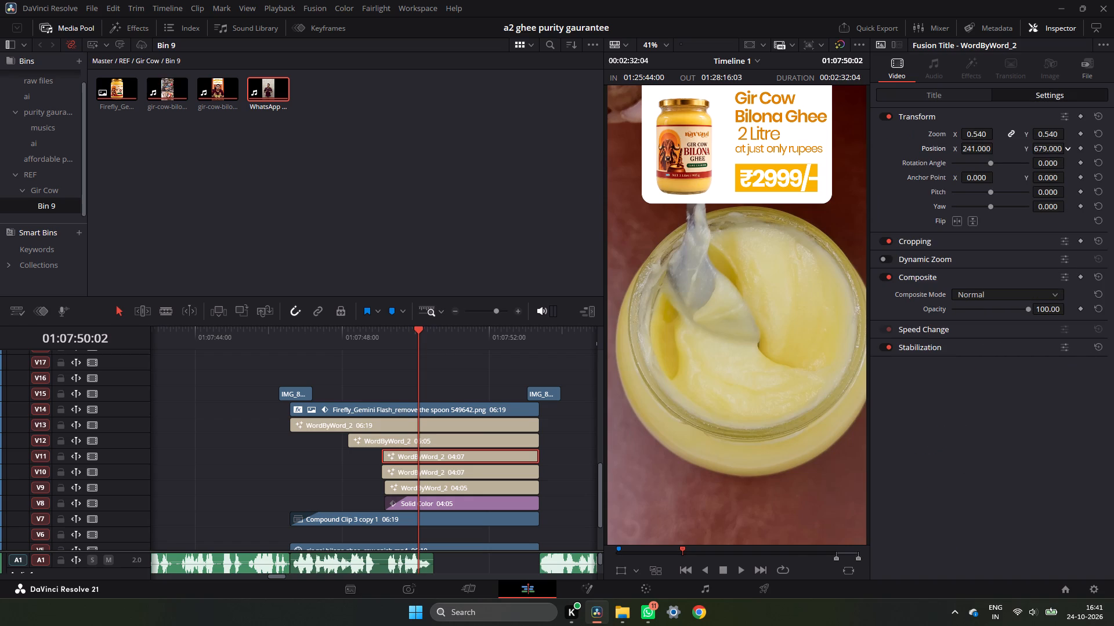
left_click_drag(1042, 162, 1045, 175)
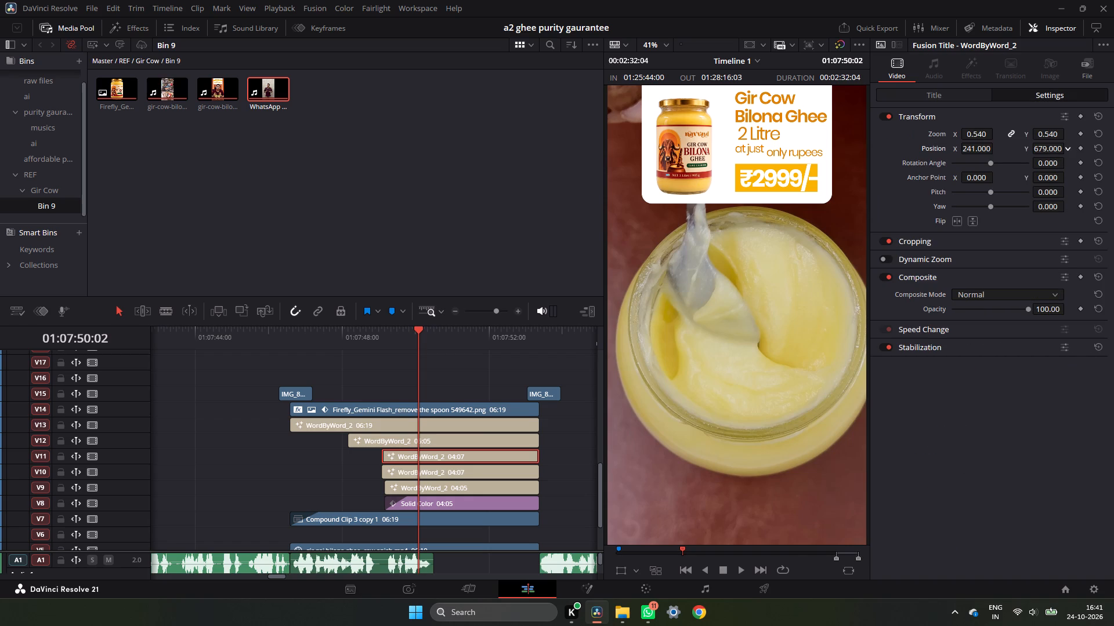
left_click_drag(1045, 175, 1047, 176)
Lower the "at just" title to line up with "only rupees" on the offer card, setting its Position Y to 881.
left_click(421, 469)
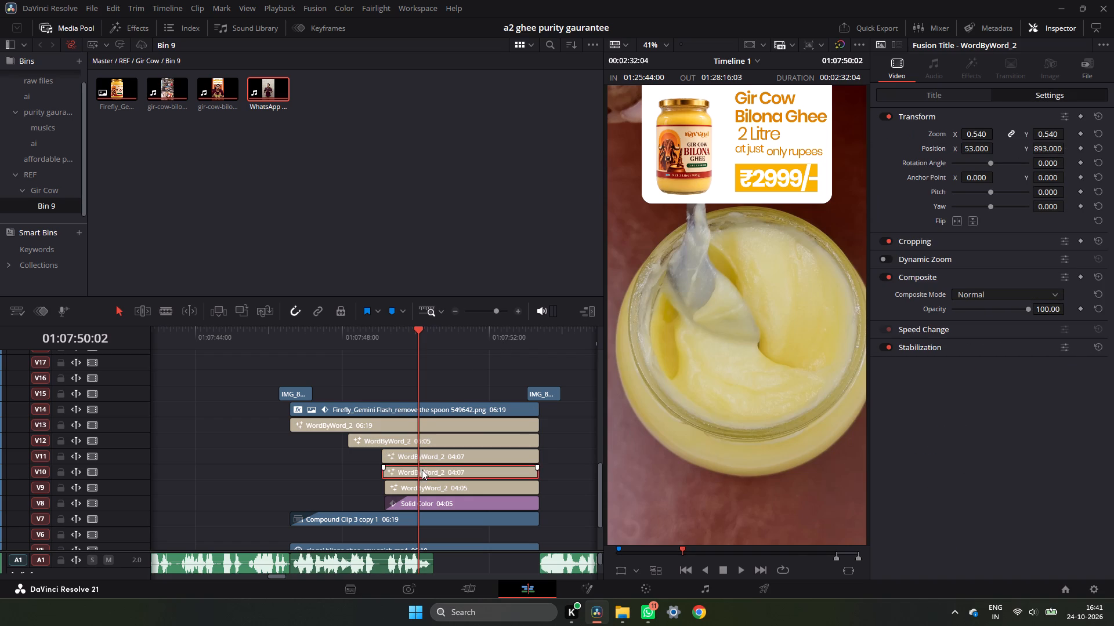
left_click_drag(1055, 152, 1055, 153)
left_click_drag(1055, 153, 1048, 165)
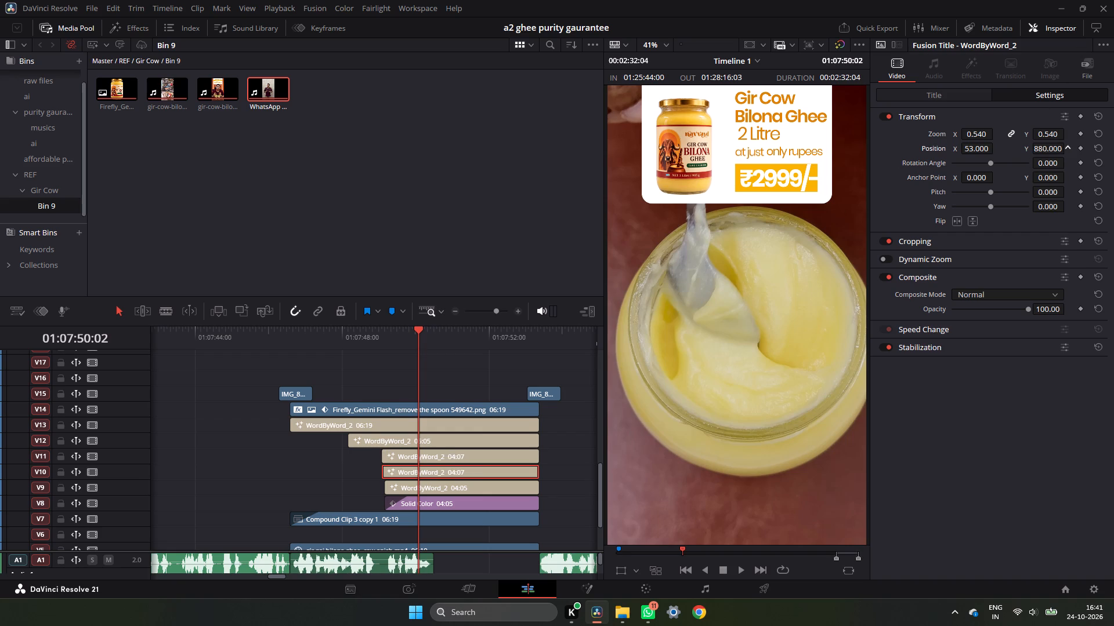
left_click_drag(1048, 165, 1048, 165)
Enlarge the "2 Litre" title on the offer card, setting its text Size to 0.1519.
left_click(439, 460)
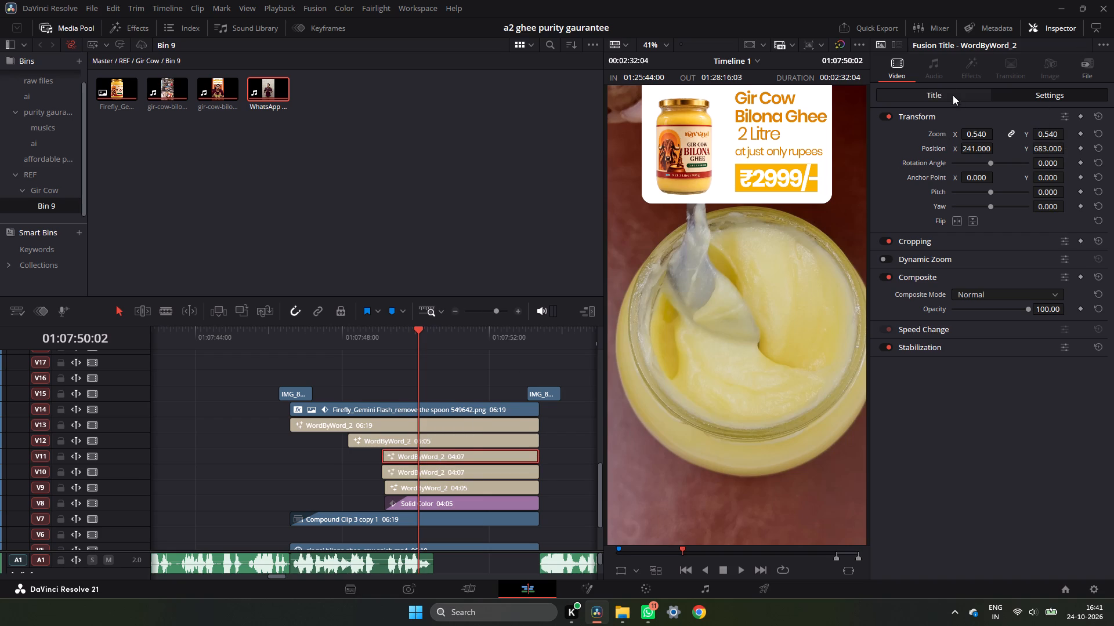
left_click(952, 95)
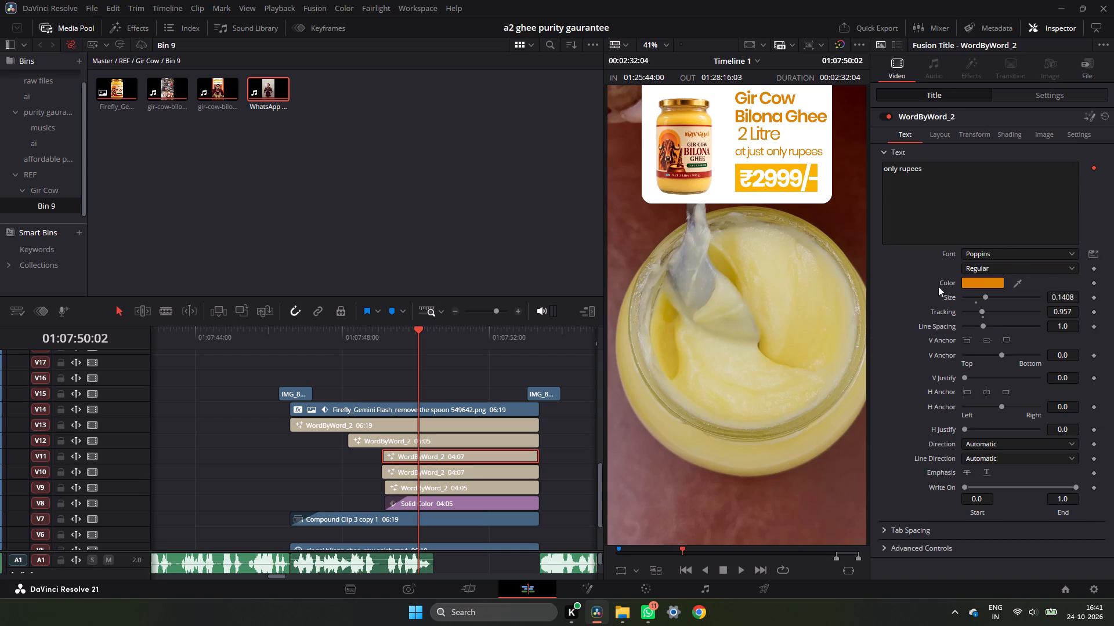
left_click(455, 445)
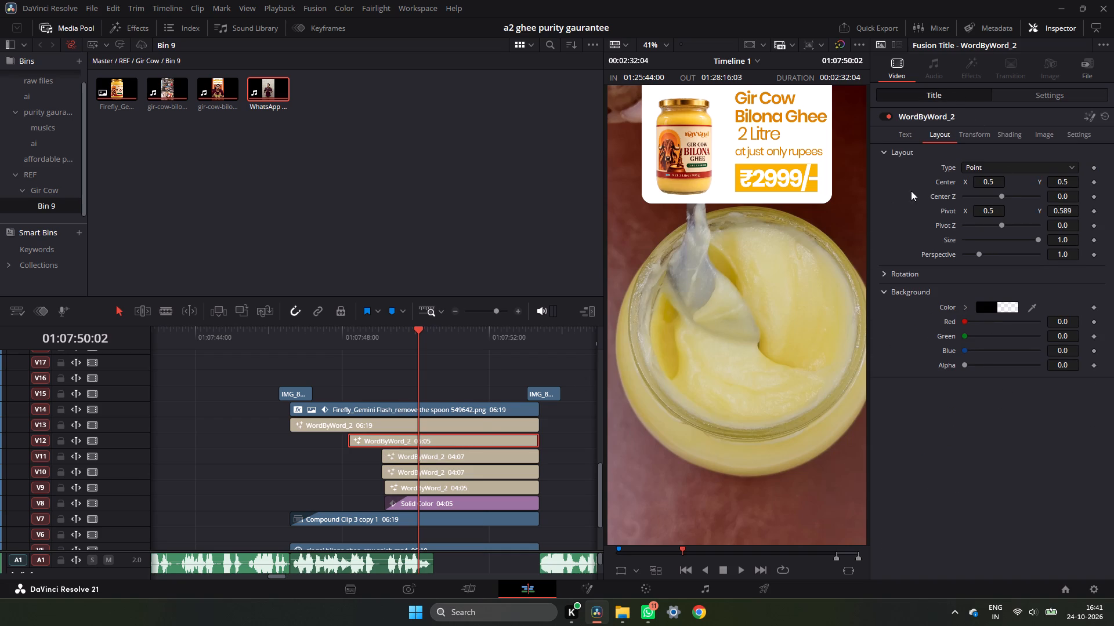
left_click(912, 99)
left_click(917, 93)
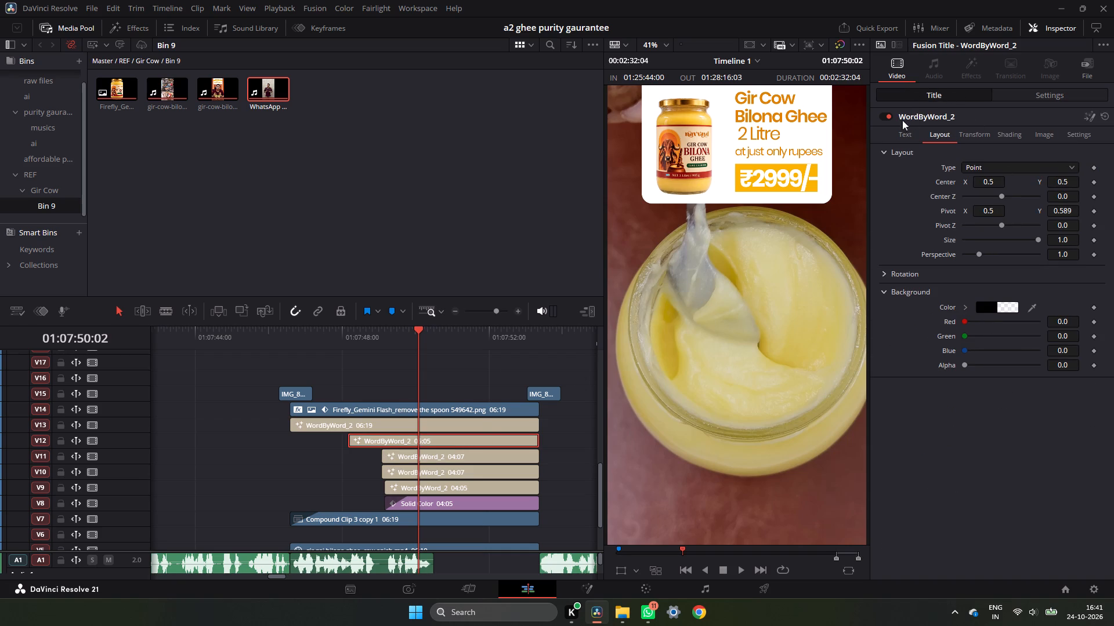
left_click(898, 130)
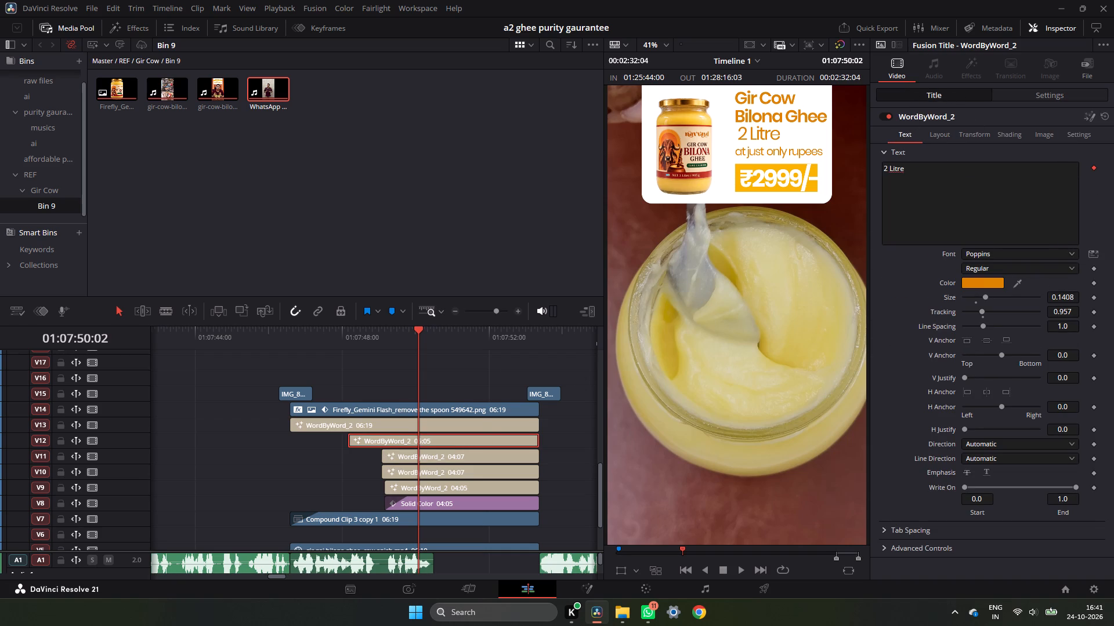
left_click_drag(1064, 297, 1092, 293)
left_click_drag(1092, 293, 582, 280)
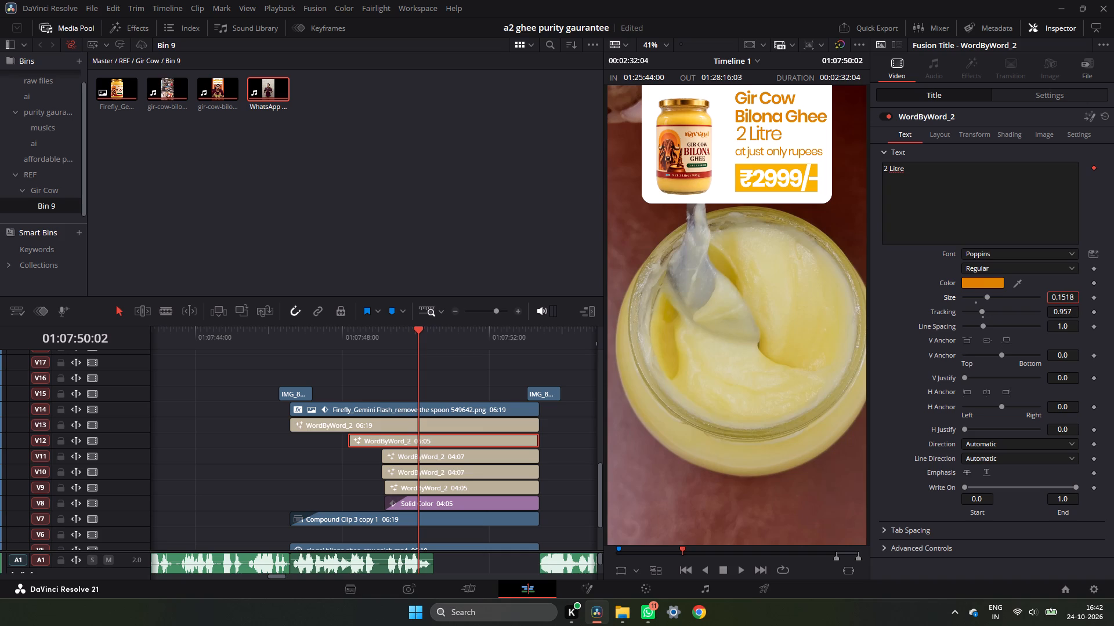
left_click_drag(582, 280, 583, 279)
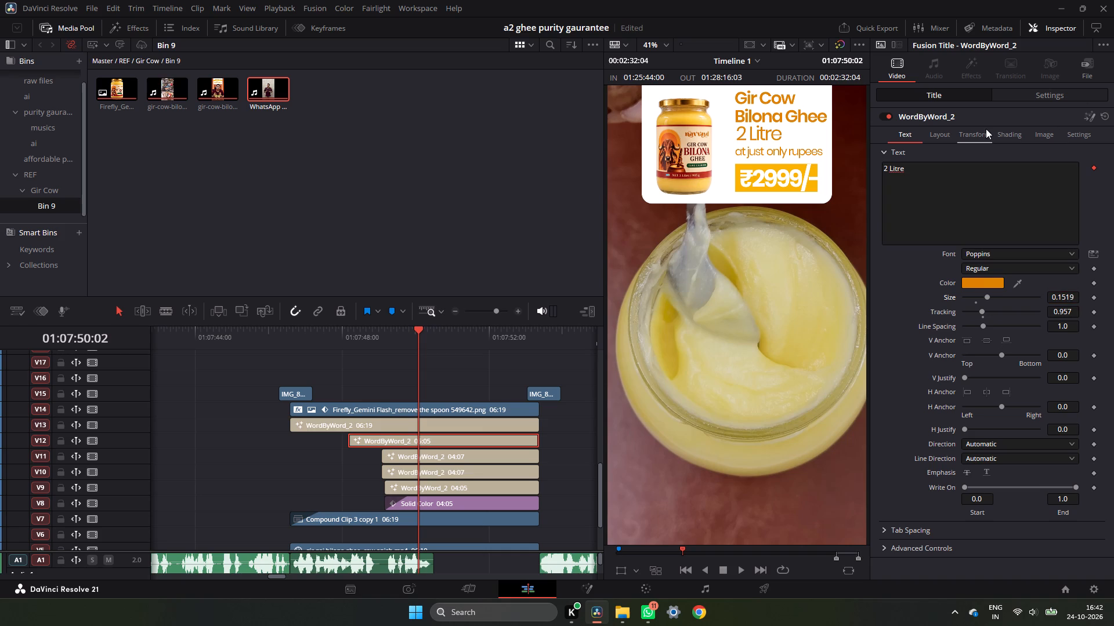
Nudge the "2 Litre" characters slightly down on the offer card with a transform Offset Y of -0.006.
left_click(985, 130)
left_click_drag(1066, 194, 1058, 204)
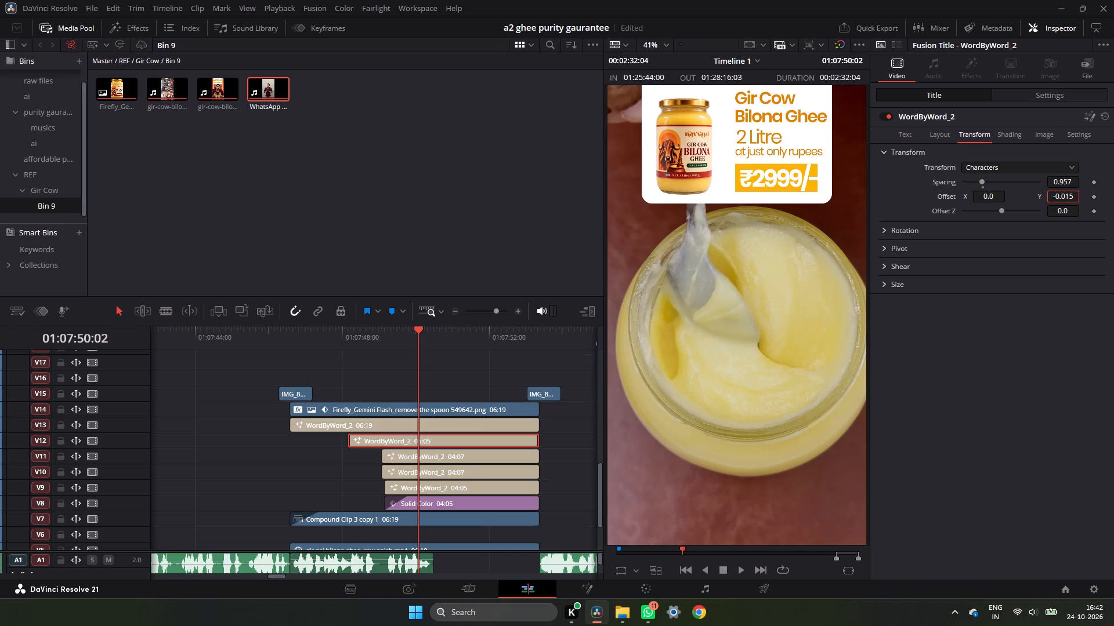
left_click_drag(1058, 204, 1063, 203)
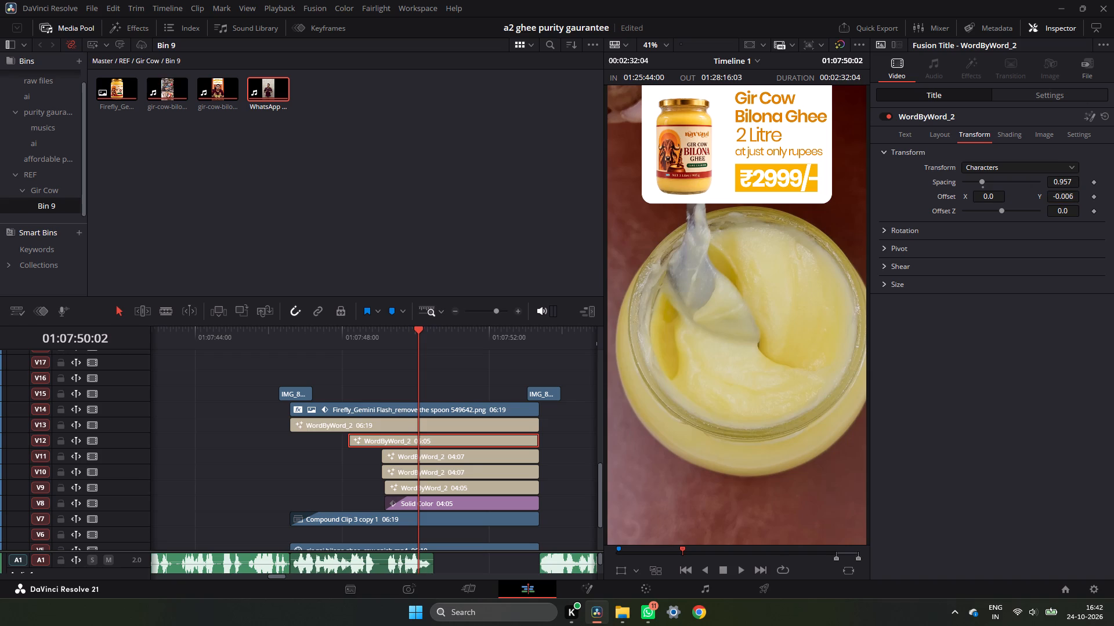
Replay the offer card and then the run from before it into the following presenter shot to check titles, voice and music.
left_click(336, 337)
key("space")
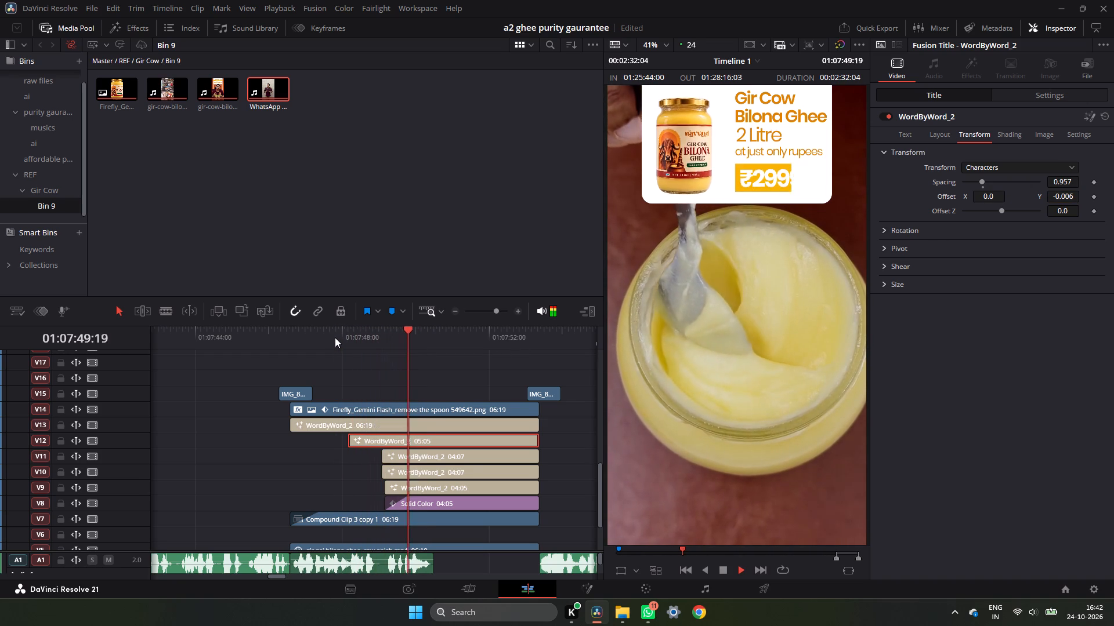
key("space")
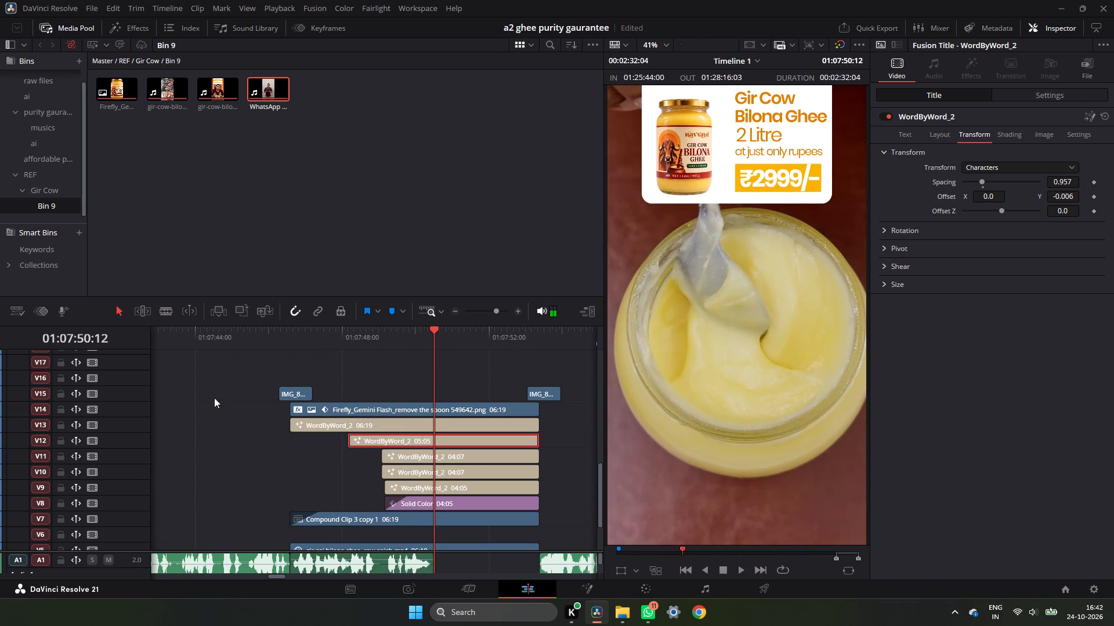
left_click(287, 334)
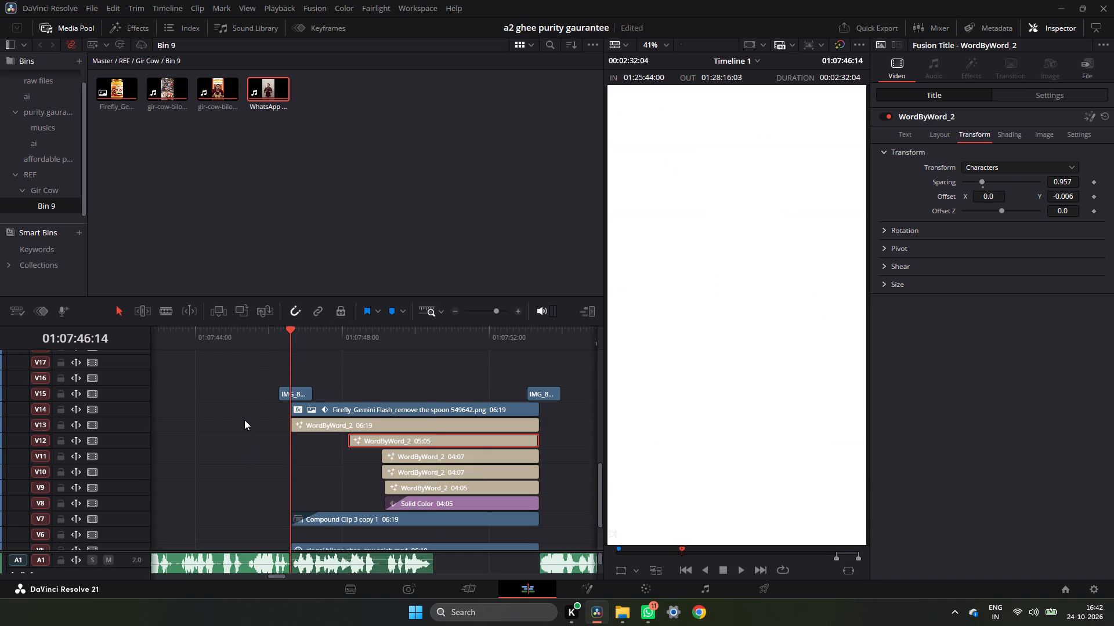
left_click(248, 335)
key("space")
key("space")
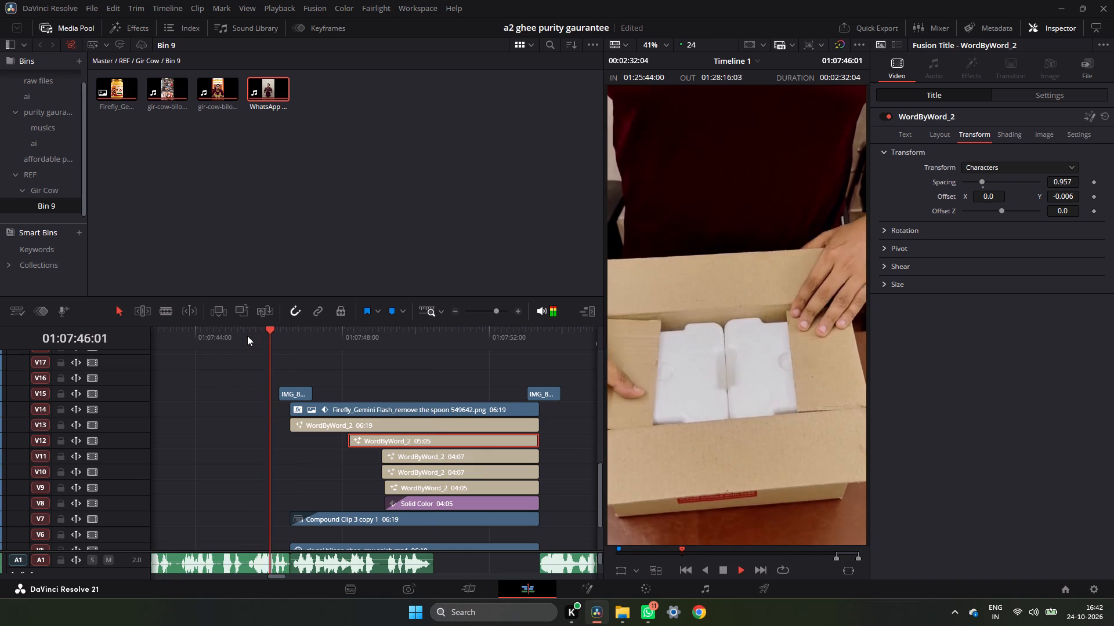
key("space")
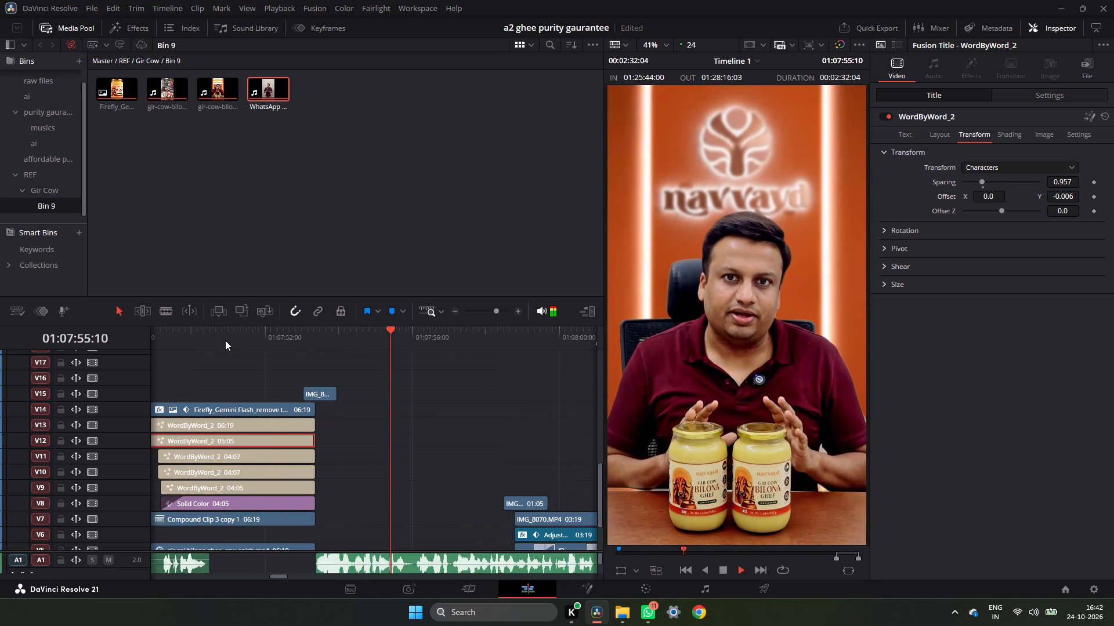
key("space")
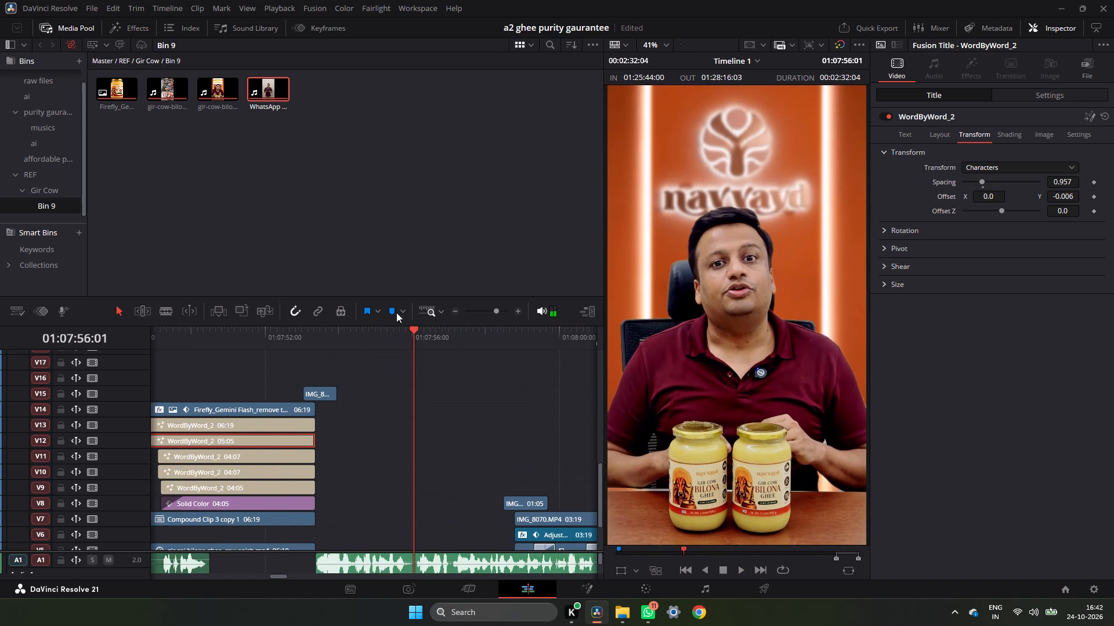
Place the playhead at 01:07:50:12, where the WhatsApp voice clip ends on Audio 1.
left_click(454, 310)
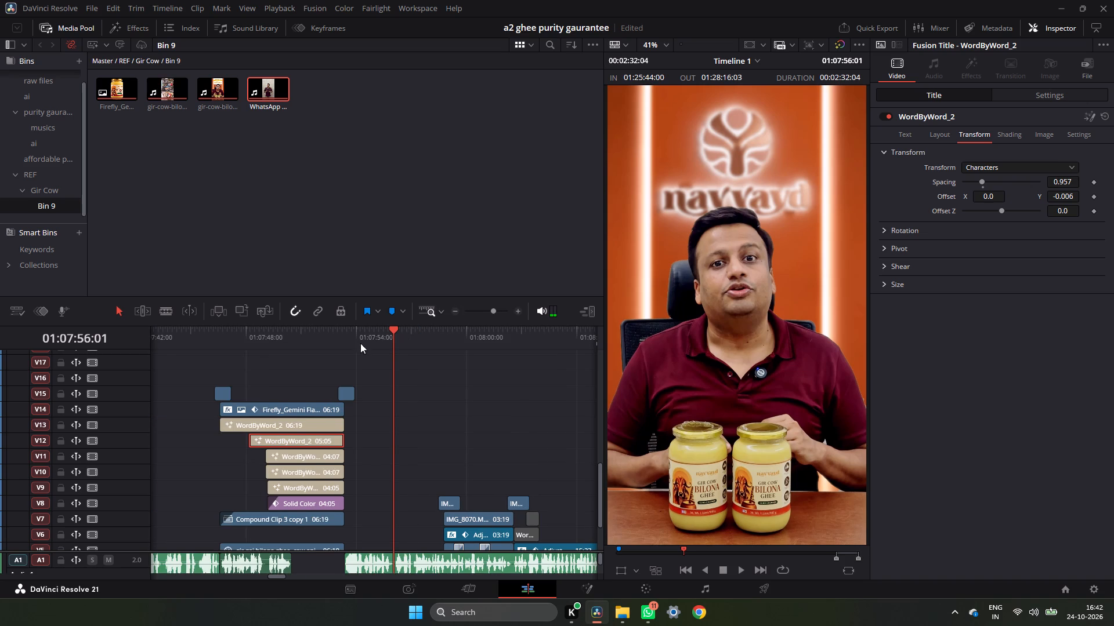
left_click(291, 340)
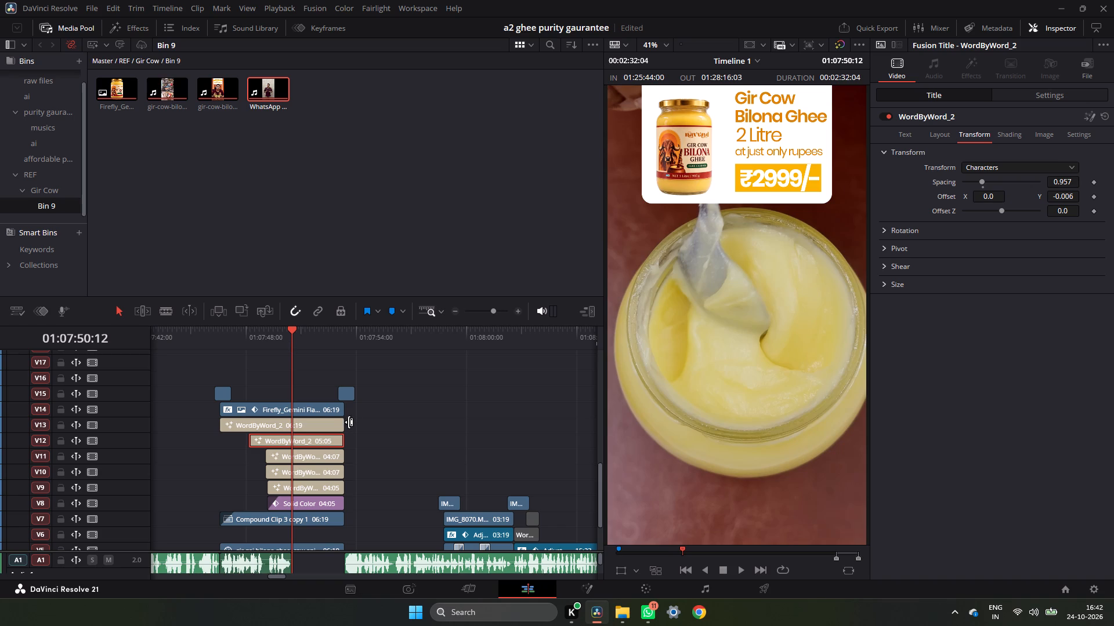
scroll(412, 446, "up", 1)
scroll(410, 446, "down", 5)
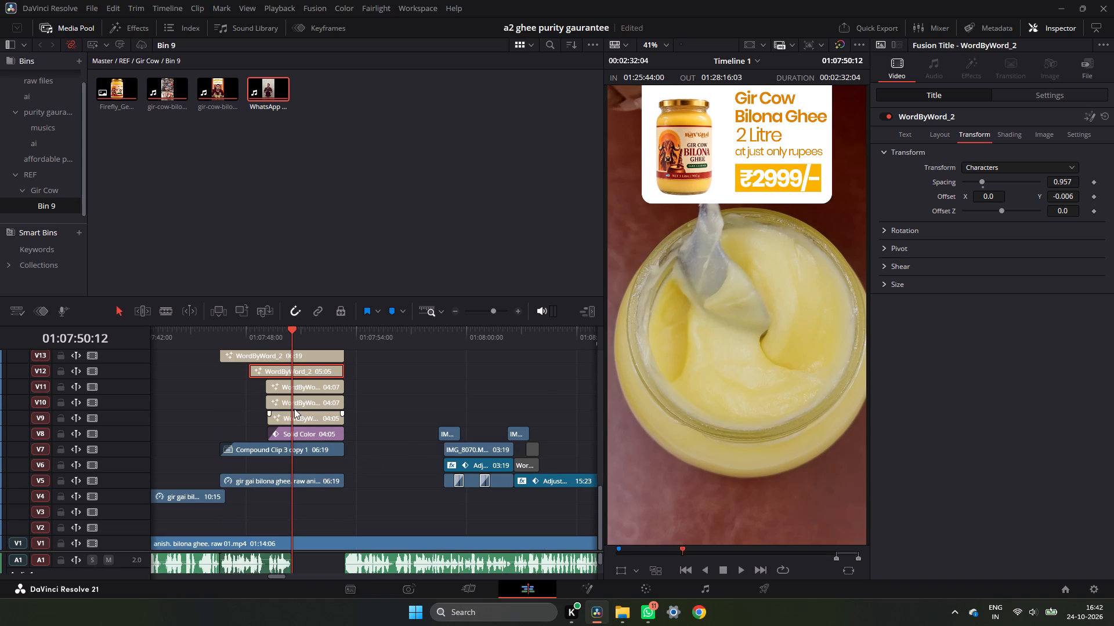
left_click_drag(288, 337, 291, 347)
scroll(357, 410, "up", 2)
scroll(352, 449, "down", 3)
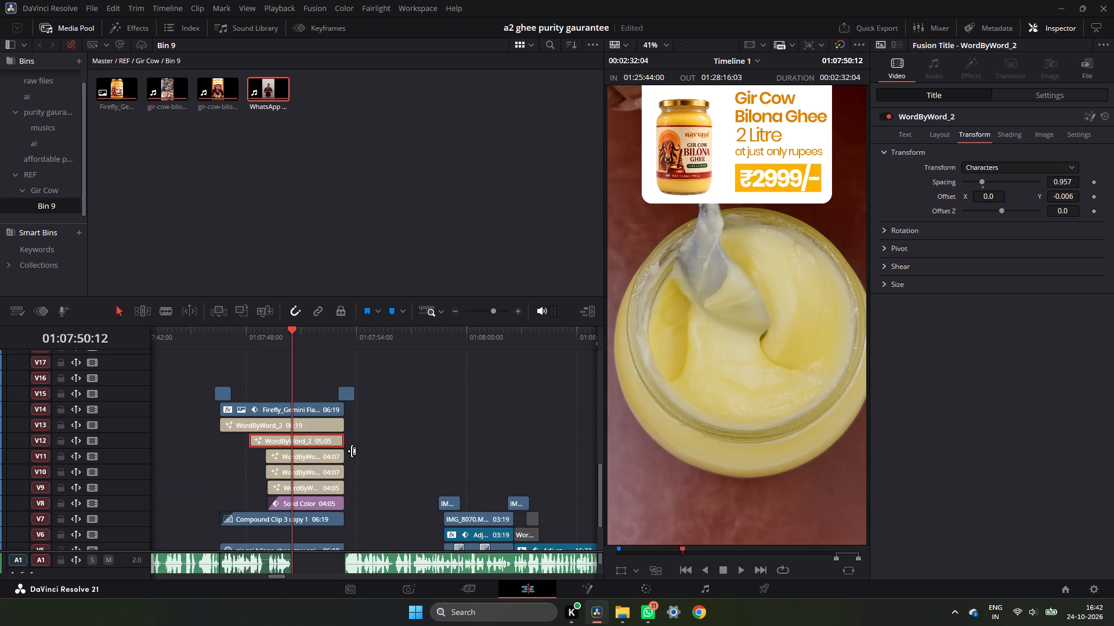
scroll(352, 451, "down", 3)
scroll(359, 435, "up", 2)
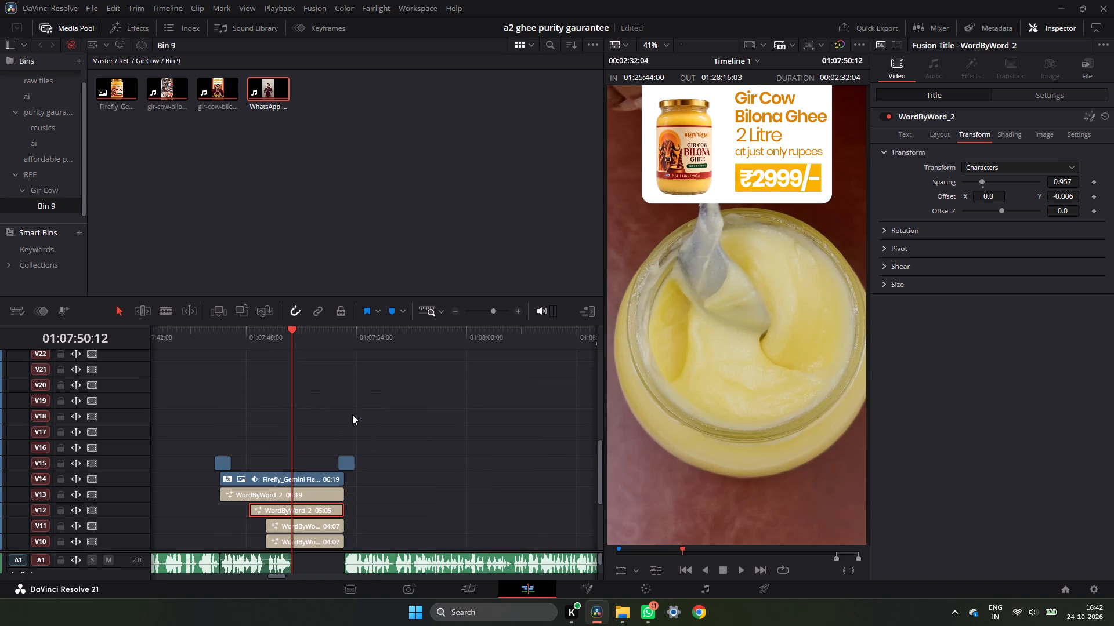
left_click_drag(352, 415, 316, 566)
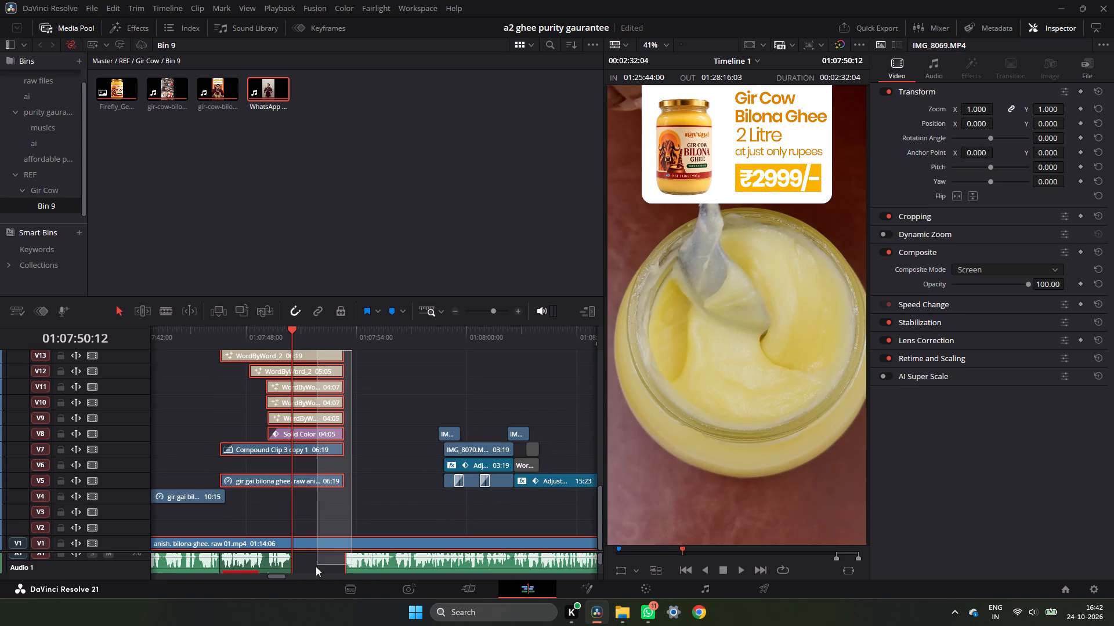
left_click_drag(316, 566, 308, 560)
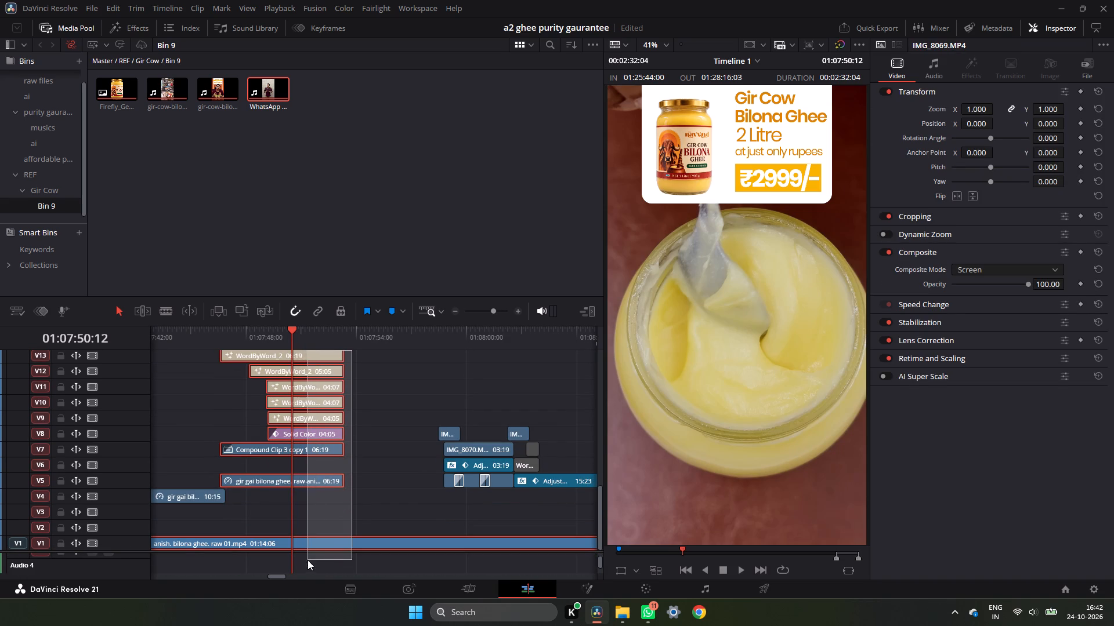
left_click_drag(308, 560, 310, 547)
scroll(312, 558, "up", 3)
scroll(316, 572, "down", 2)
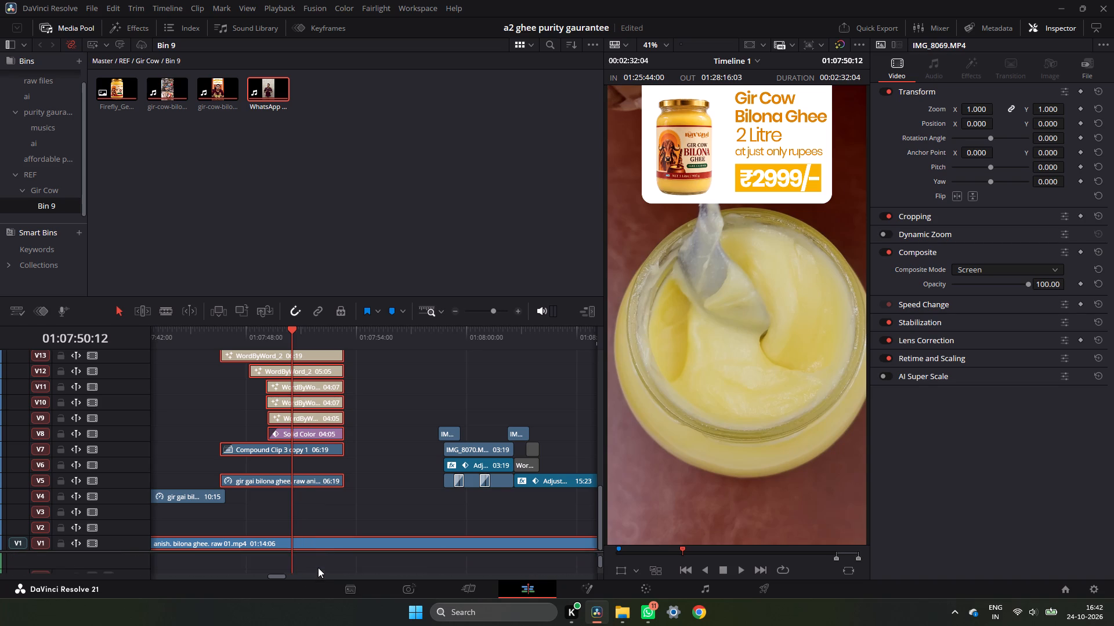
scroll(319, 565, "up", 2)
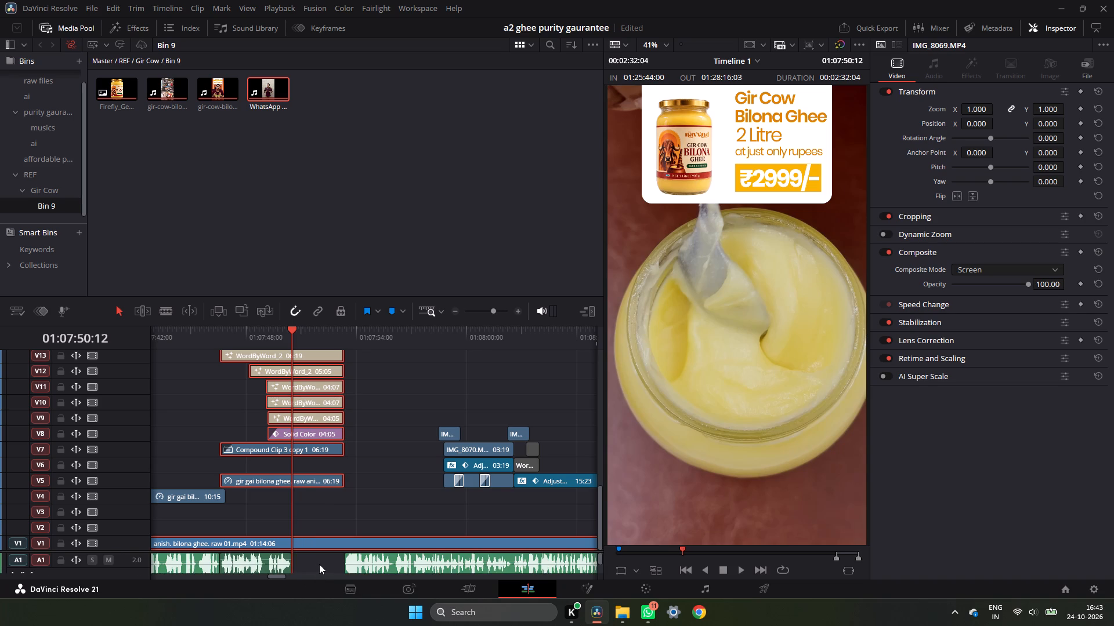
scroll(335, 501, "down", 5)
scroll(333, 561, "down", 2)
Enlarge the timeline's audio area to expose the voice and music tracks under the offer card, and clear the clip selection.
left_click_drag(342, 551, 379, 413)
scroll(346, 480, "up", 6)
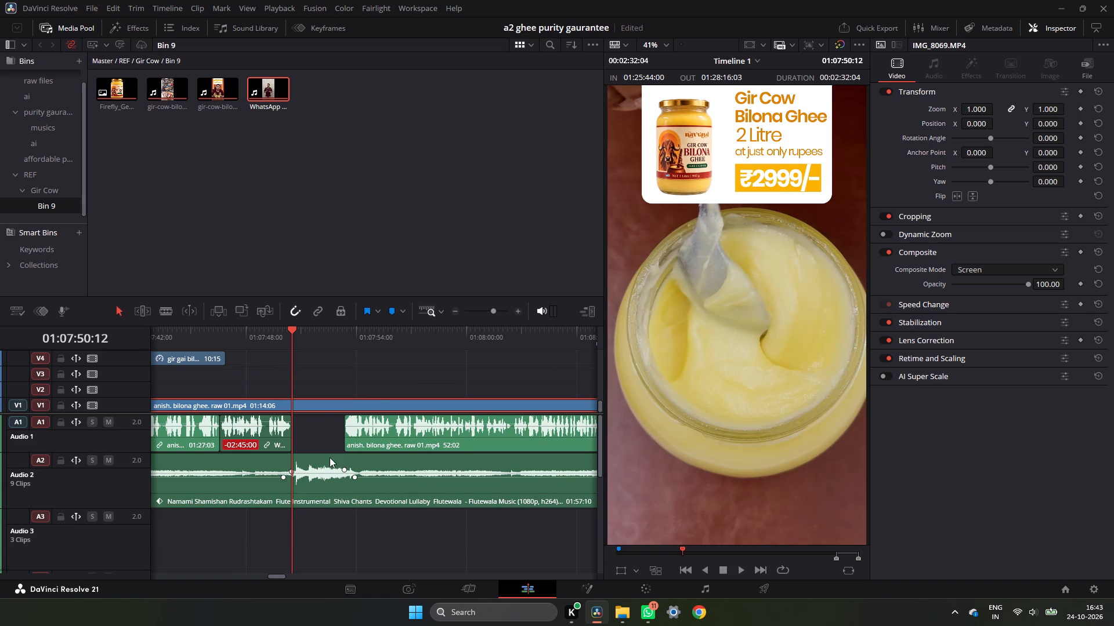
scroll(319, 423, "up", 3)
scroll(349, 375, "up", 1)
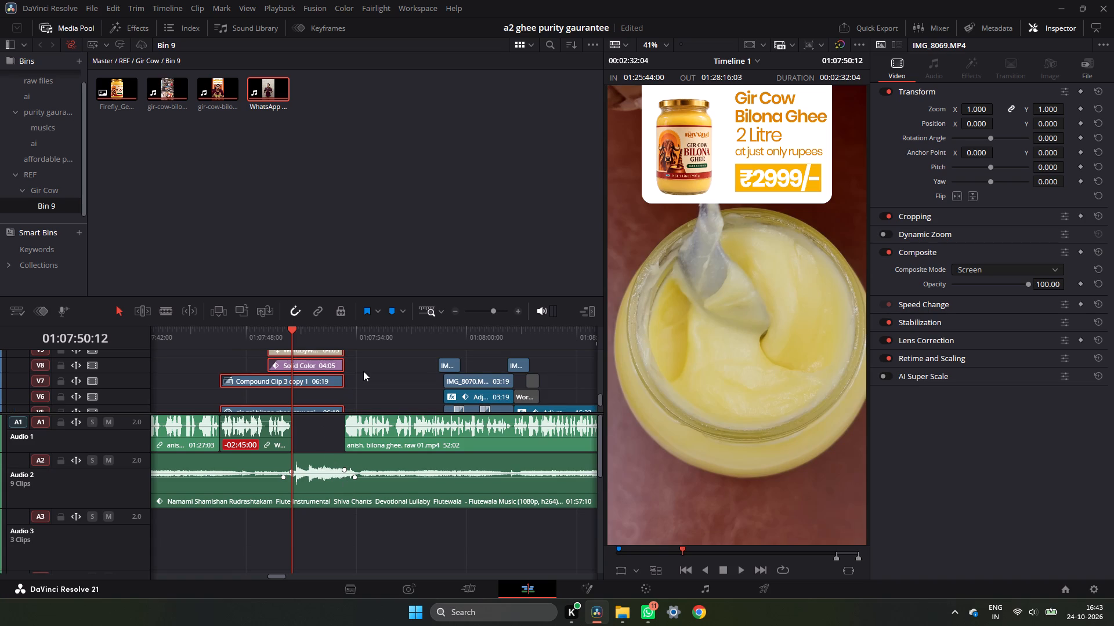
left_click(385, 375)
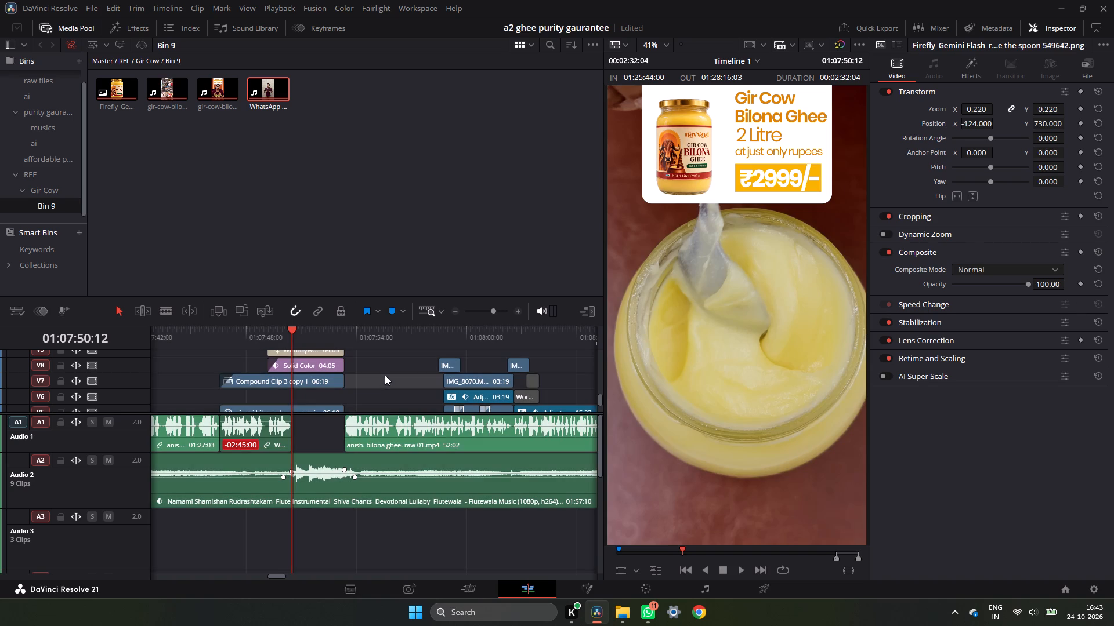
Reset the volume of the long flute music clip on Audio 2, clearing its volume keyframes.
left_click(342, 475)
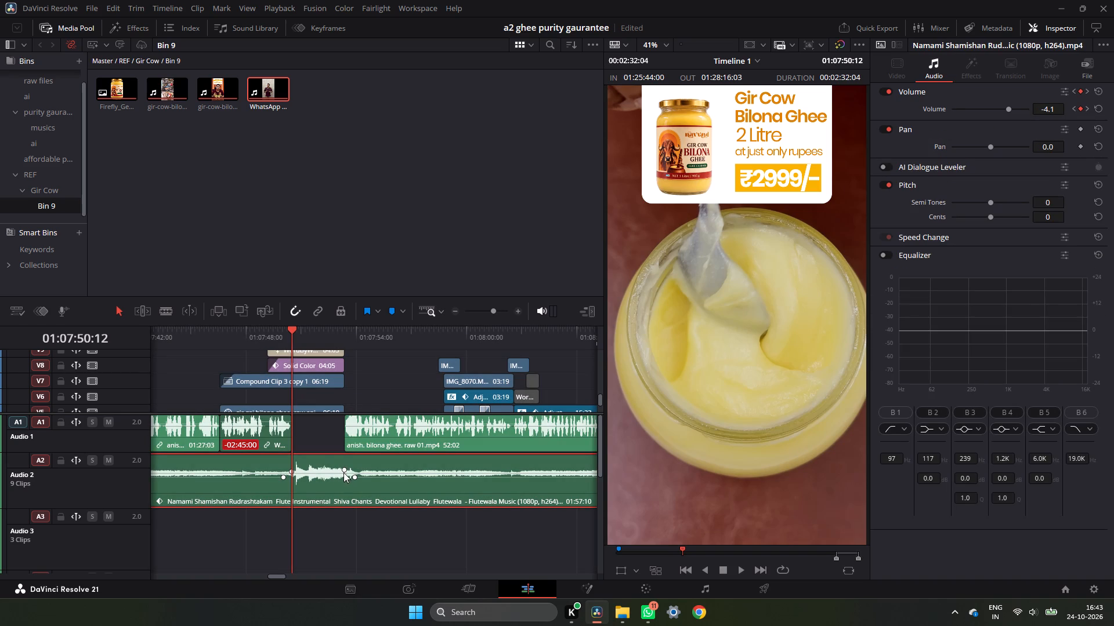
left_click(345, 469)
left_click(1097, 105)
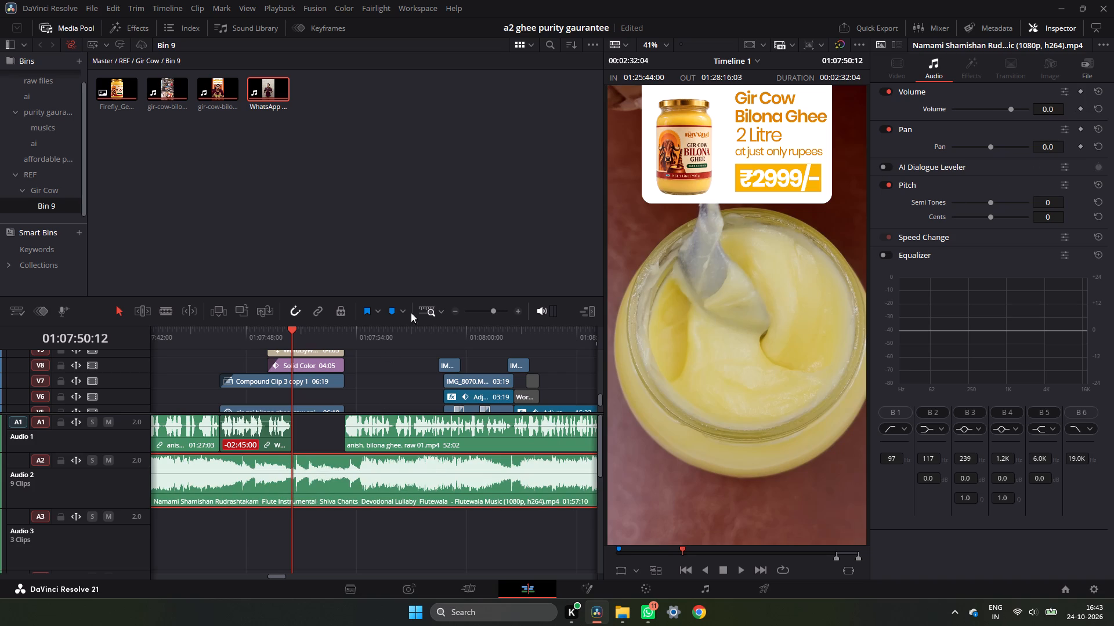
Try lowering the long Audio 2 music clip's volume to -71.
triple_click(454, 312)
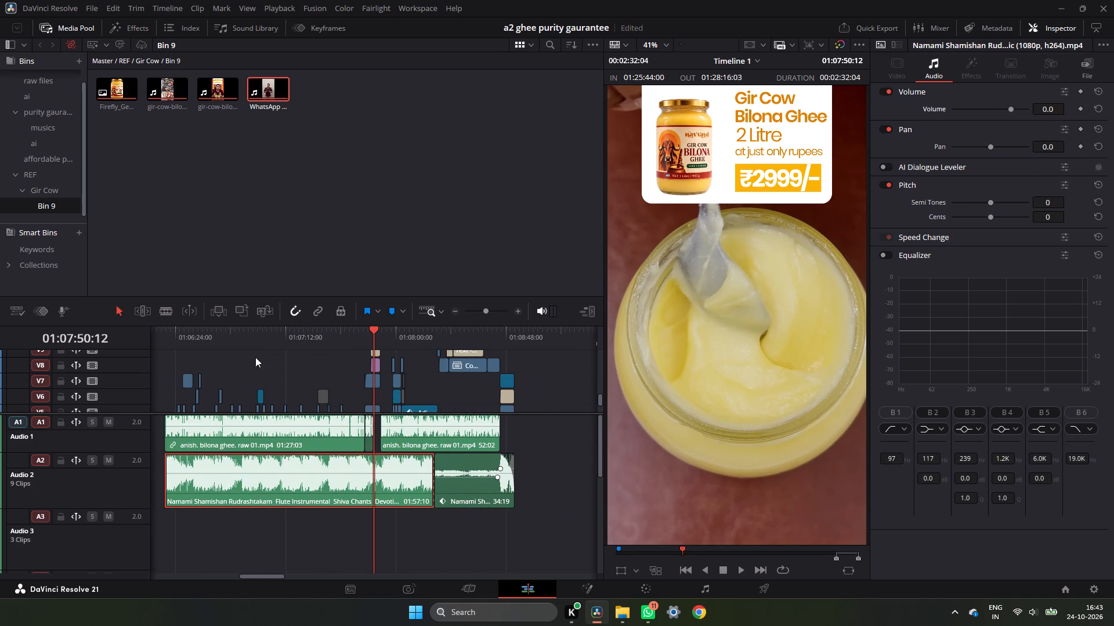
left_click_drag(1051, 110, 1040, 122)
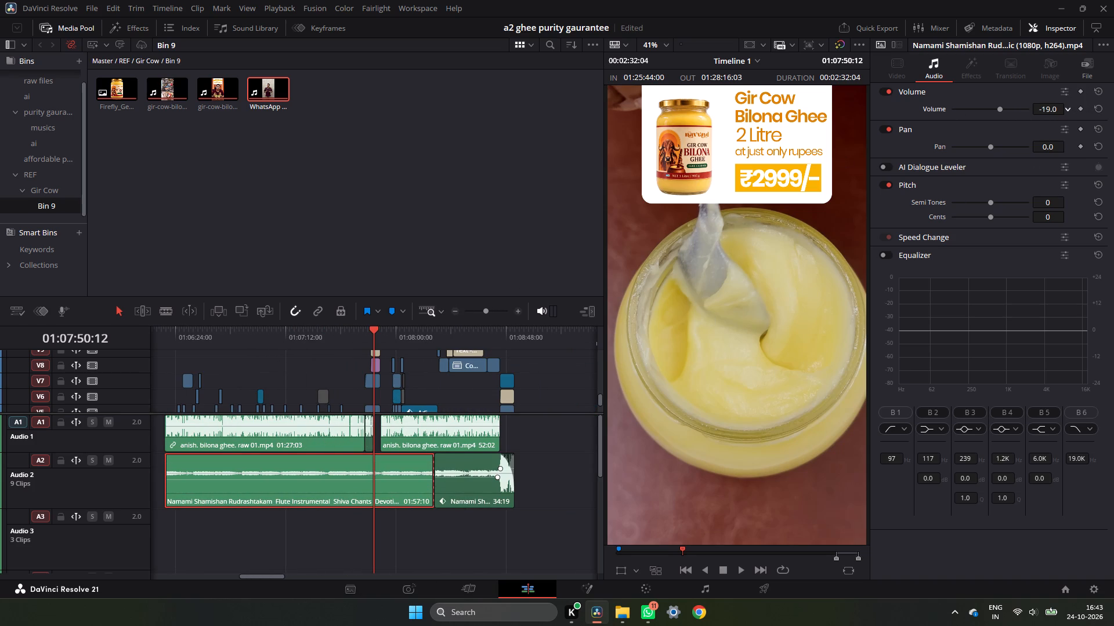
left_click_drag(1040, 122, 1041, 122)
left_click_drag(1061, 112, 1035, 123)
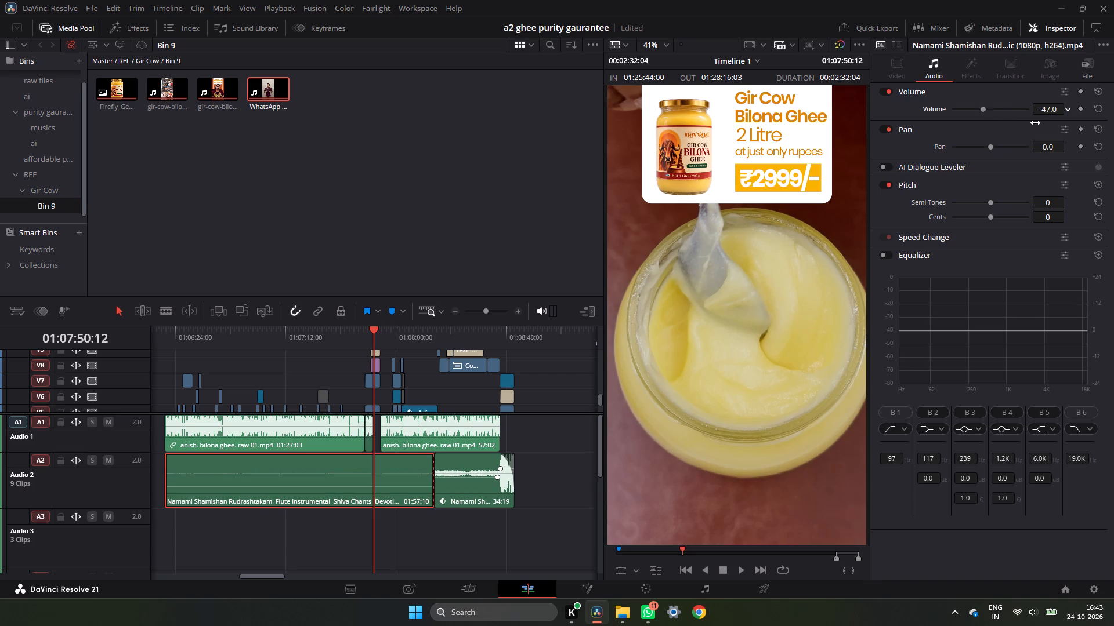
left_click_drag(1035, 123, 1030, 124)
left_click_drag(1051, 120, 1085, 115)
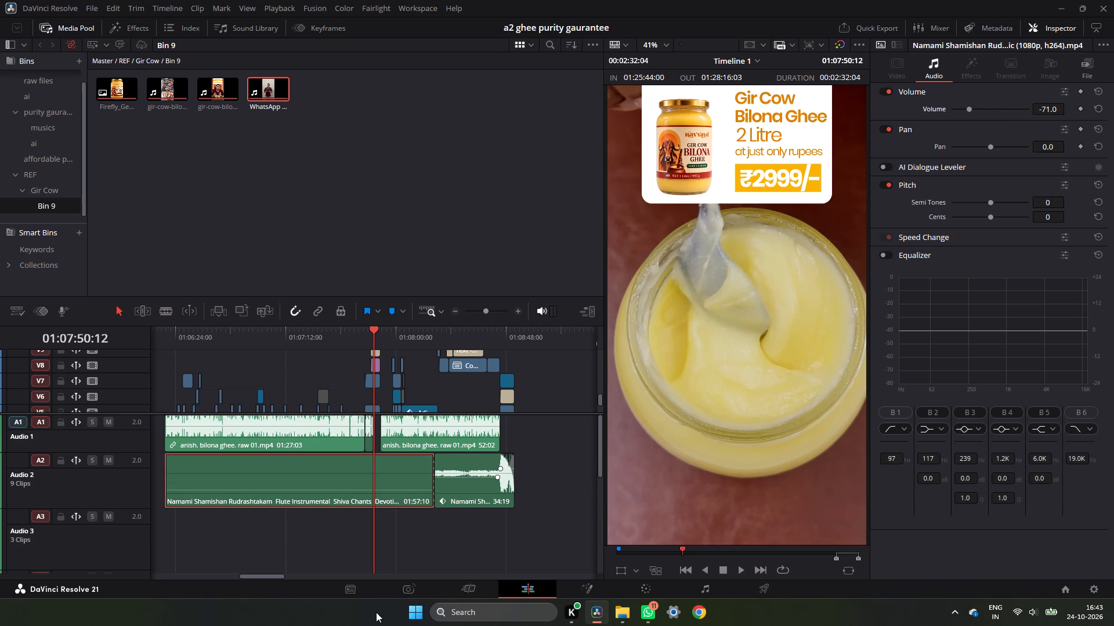
Set the long Audio 2 music clip's volume to -15, matching the music clip that follows it.
left_click(453, 486)
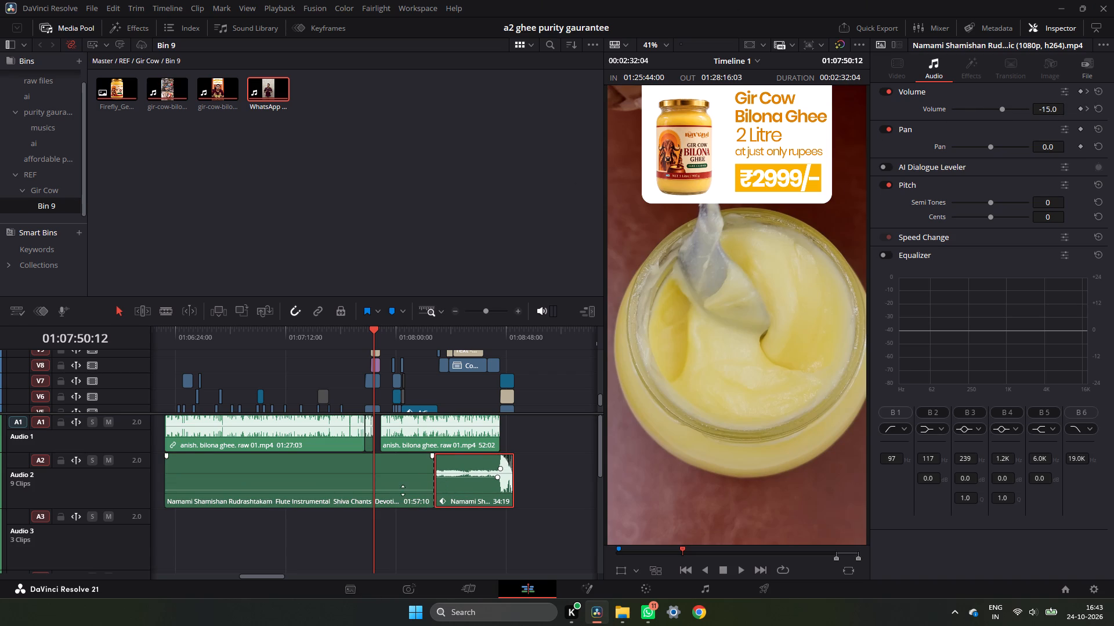
left_click(403, 490)
left_click(395, 461)
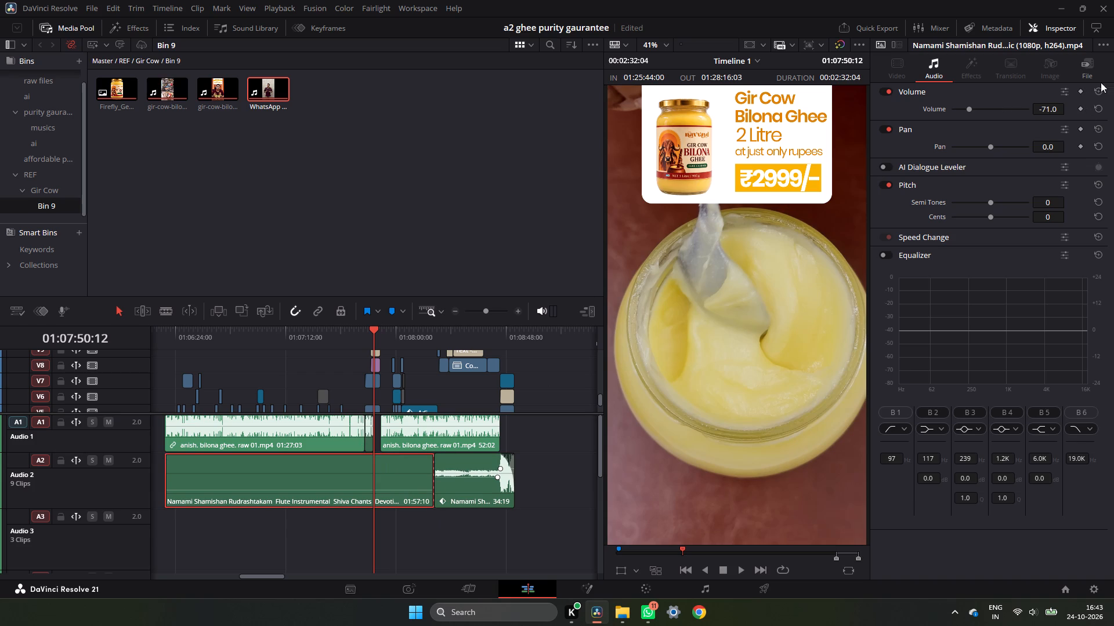
left_click_drag(1057, 110, 552, 316)
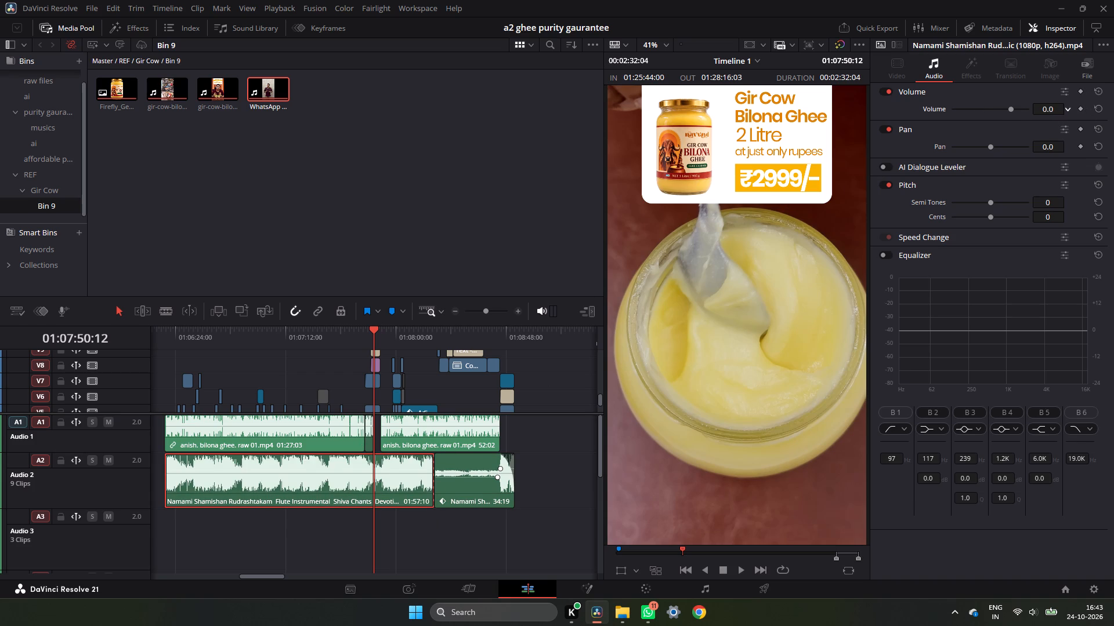
left_click_drag(552, 316, 552, 323)
left_click_drag(552, 323, 543, 332)
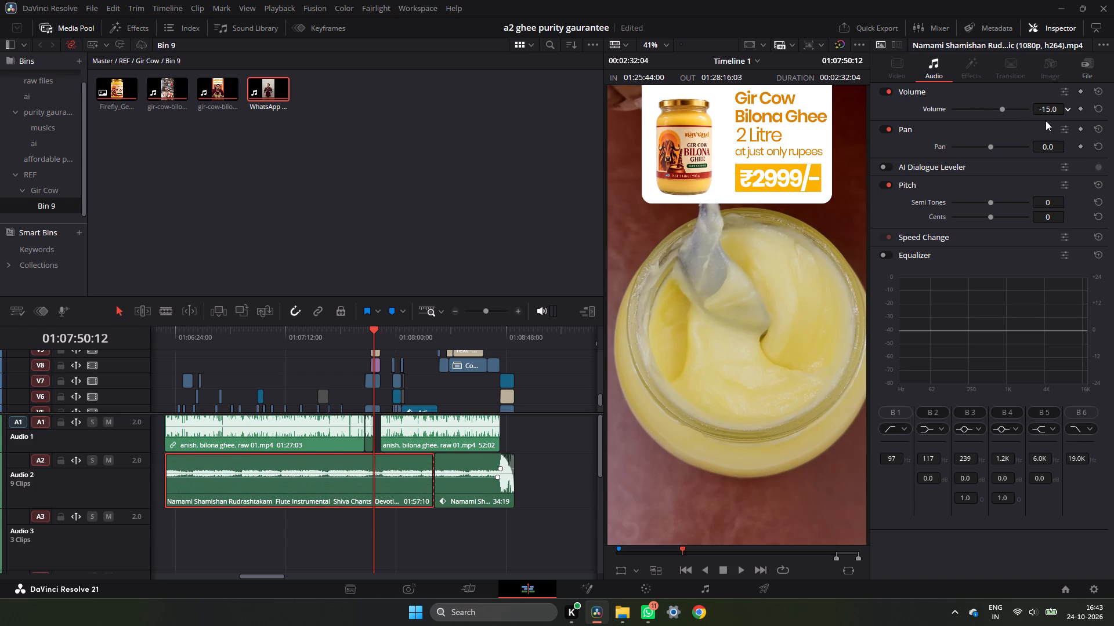
Play the presenter section before the offer card and the card itself to check the music level.
left_click(314, 340)
key("space")
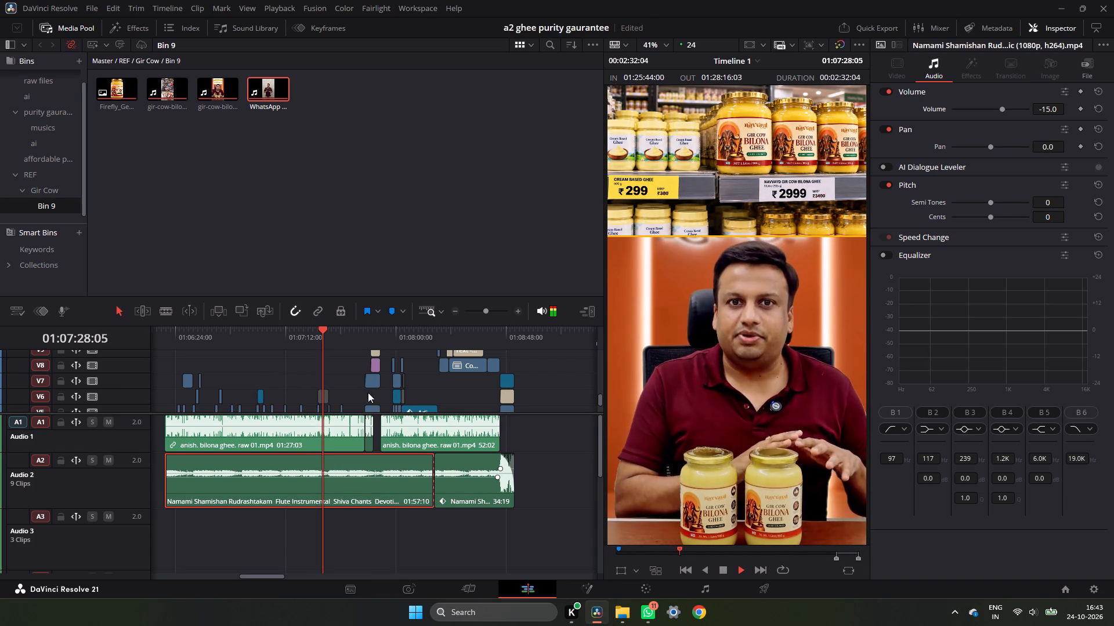
left_click(371, 341)
left_click(371, 341)
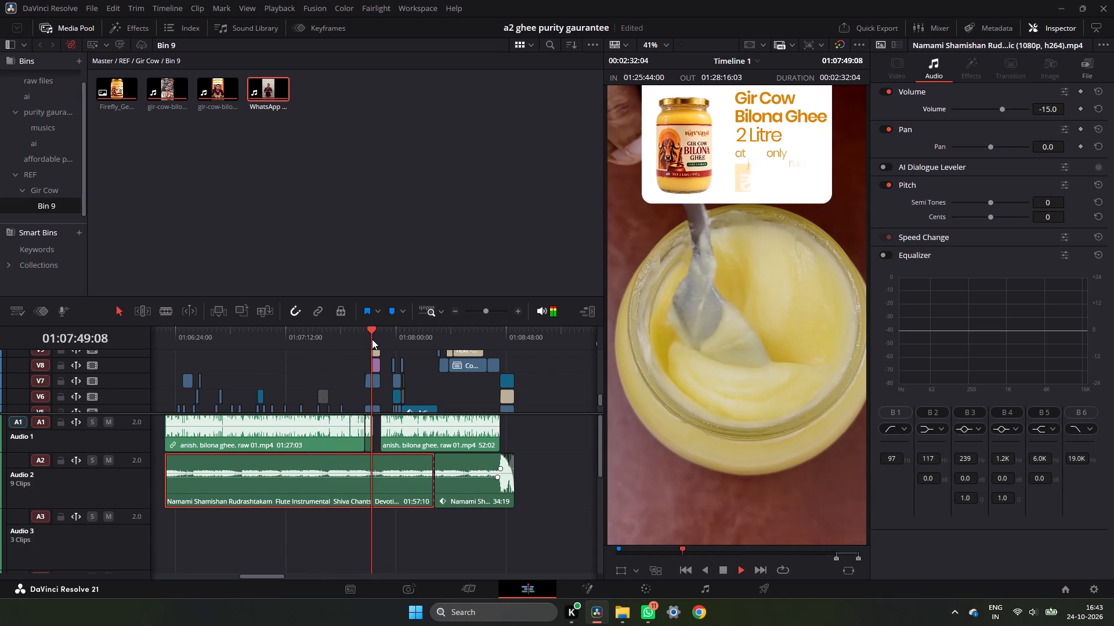
key("space")
Move the IMG_8069 overlay clip on V15 from the offer card's end back to the voice's end, around 01:07:50:12.
left_click_drag(374, 336, 375, 360)
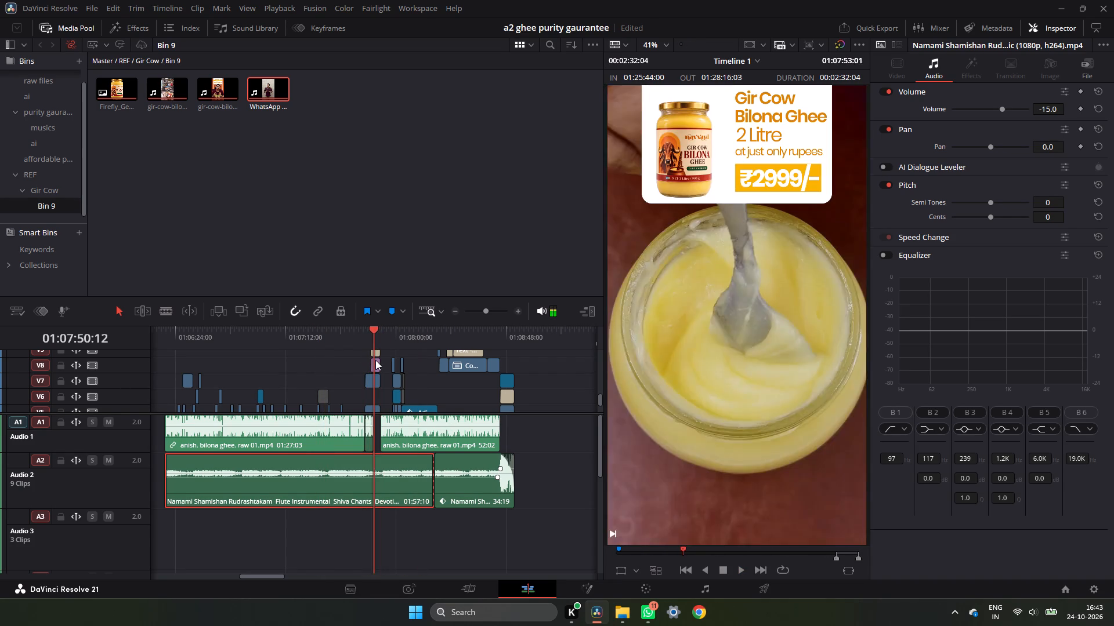
left_click_drag(375, 360, 372, 362)
double_click(518, 311)
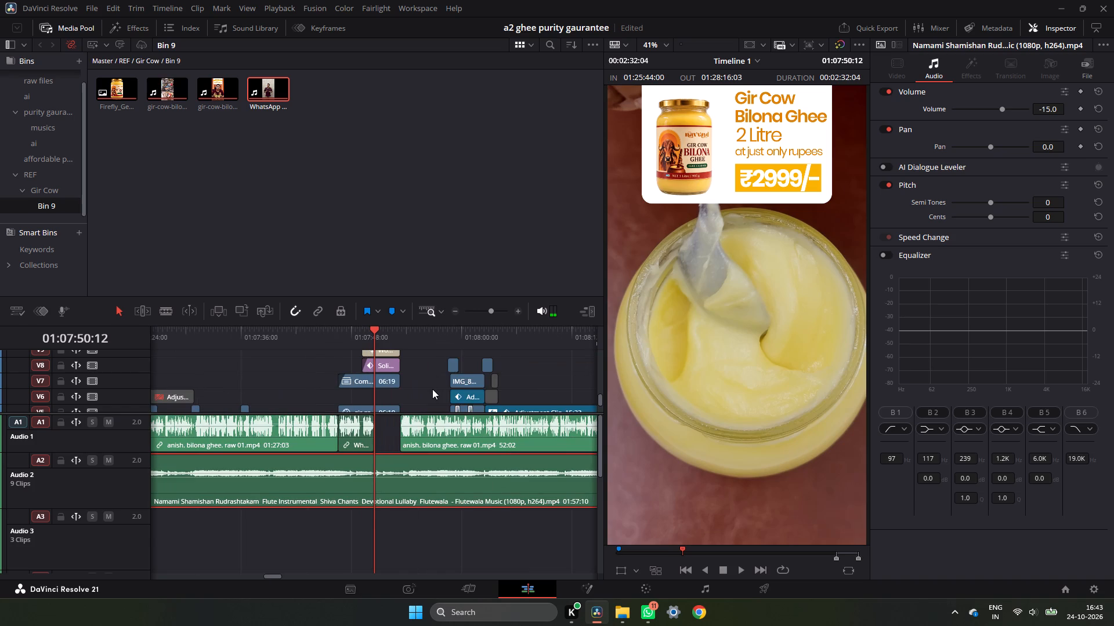
scroll(432, 389, "up", 3)
scroll(432, 389, "down", 5)
scroll(432, 389, "up", 4)
scroll(432, 389, "down", 3)
scroll(432, 389, "up", 3)
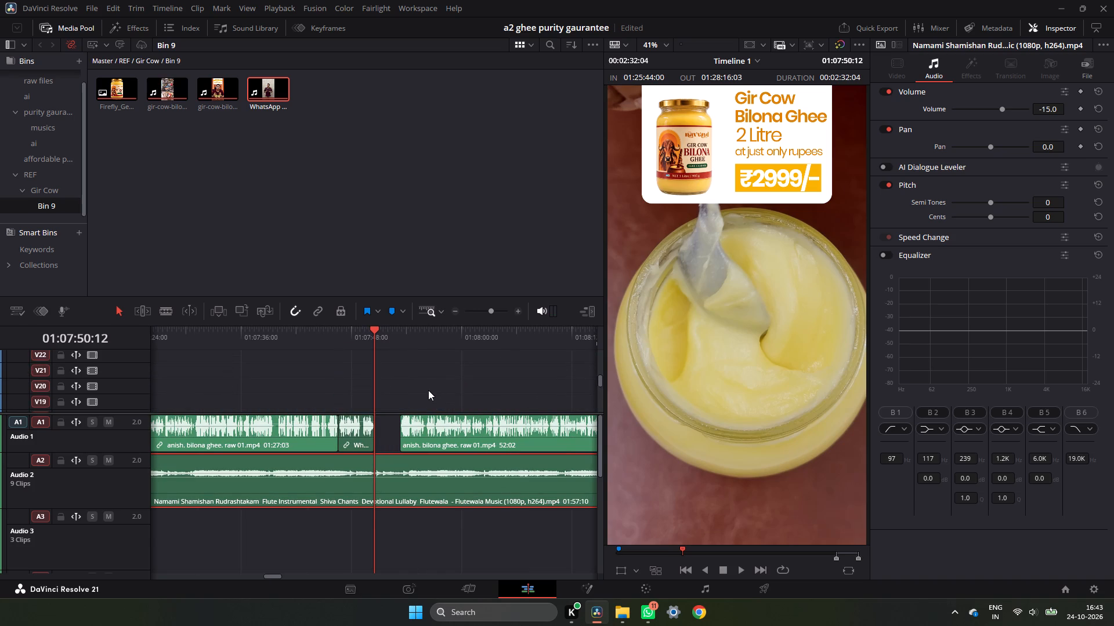
scroll(428, 390, "down", 2)
scroll(418, 384, "up", 1)
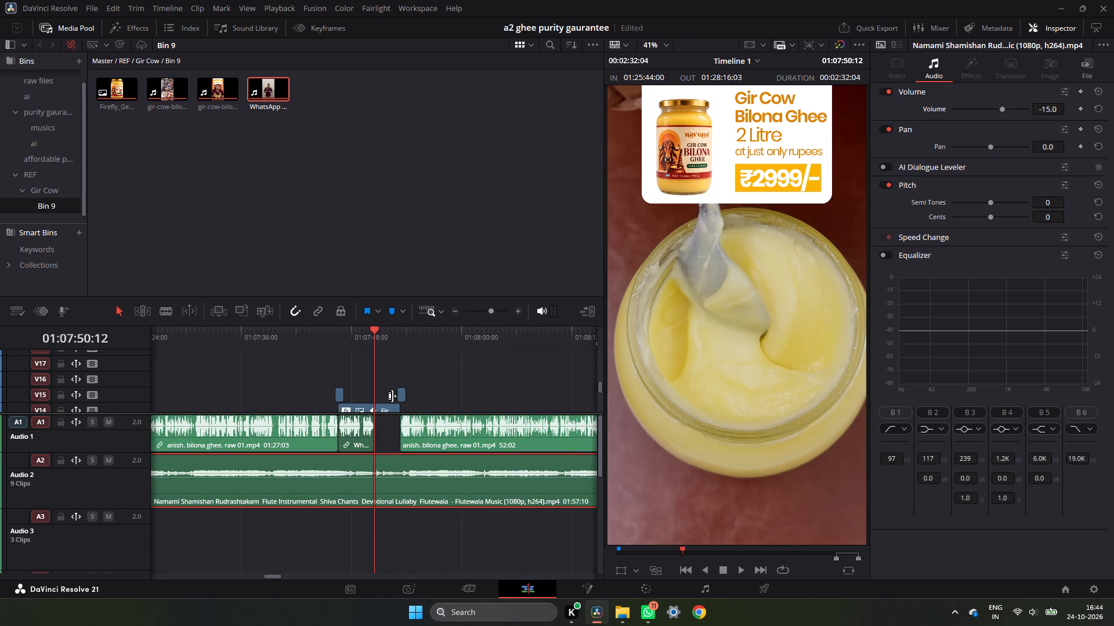
left_click_drag(402, 398, 371, 394)
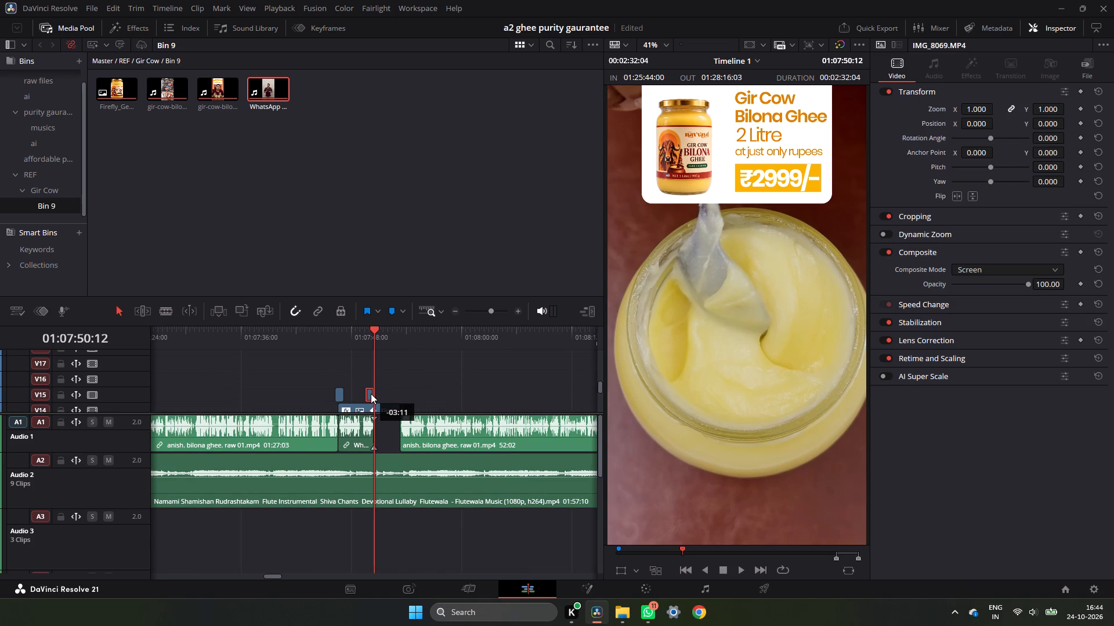
left_click_drag(371, 394, 372, 394)
Split the offer-card layers and the V1 presenter clip at 01:07:50:12.
scroll(381, 391, "down", 1)
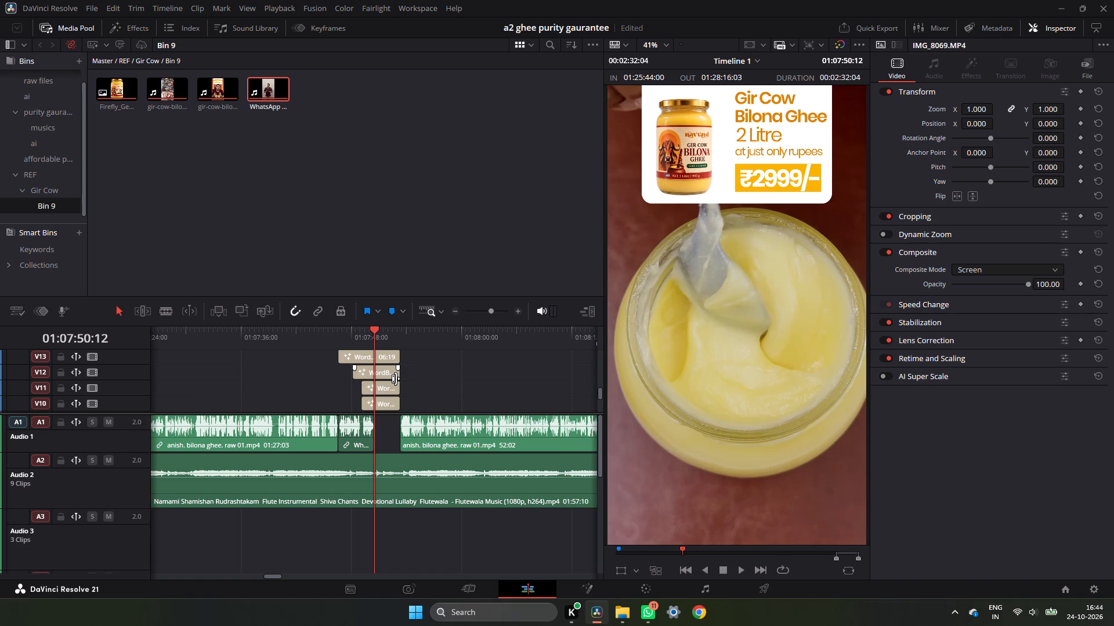
scroll(396, 378, "down", 2)
scroll(396, 378, "up", 3)
left_click_drag(396, 378, 395, 380)
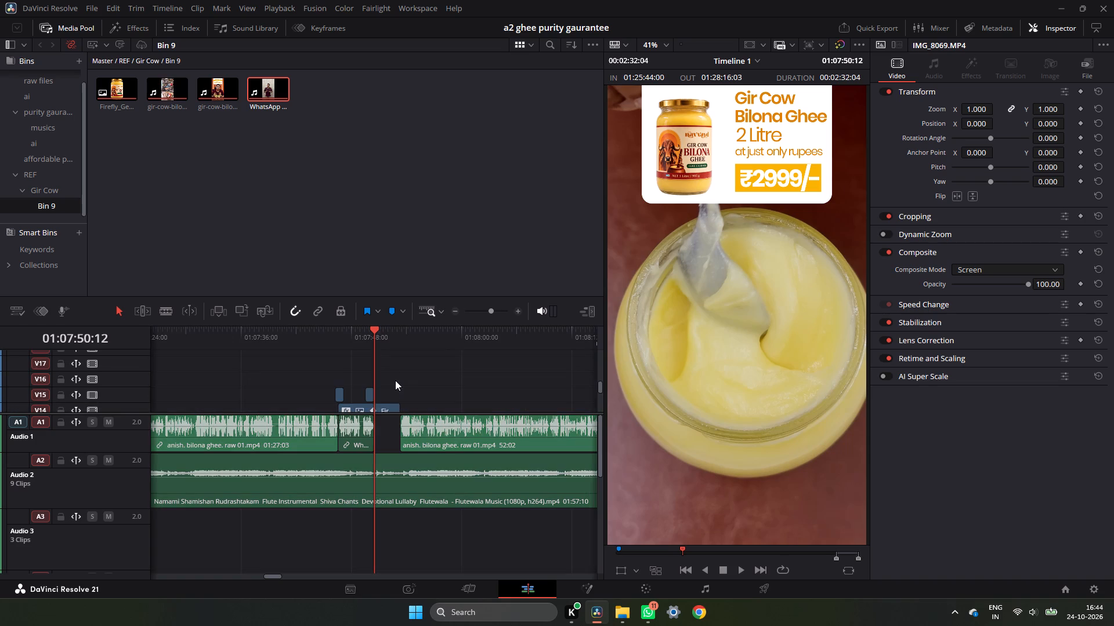
left_click_drag(395, 380, 386, 378)
scroll(386, 378, "up", 1)
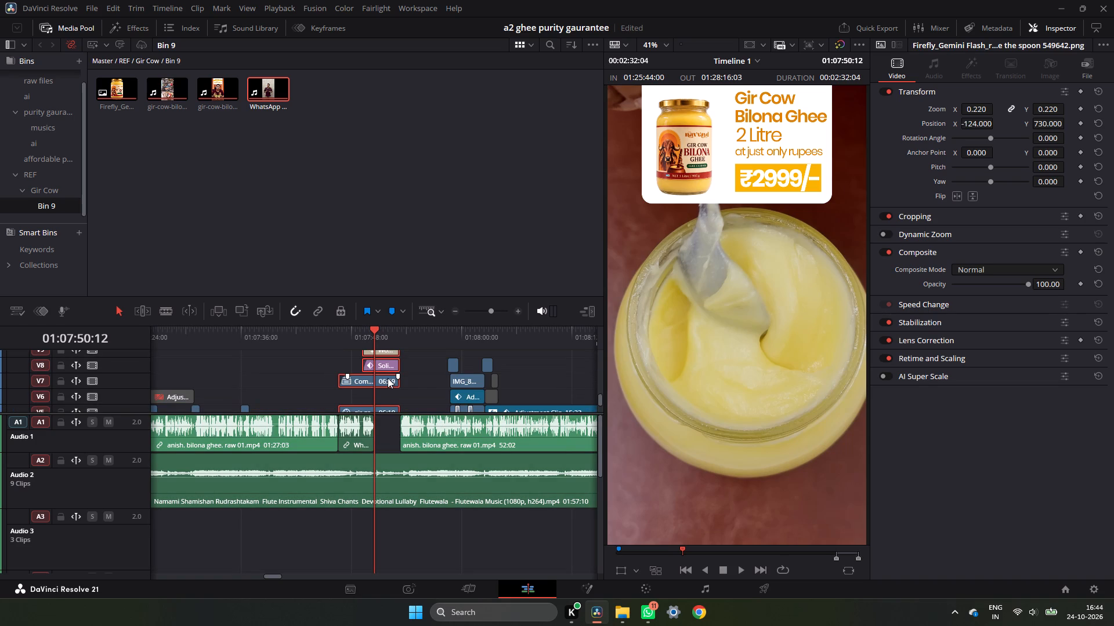
scroll(388, 378, "down", 3)
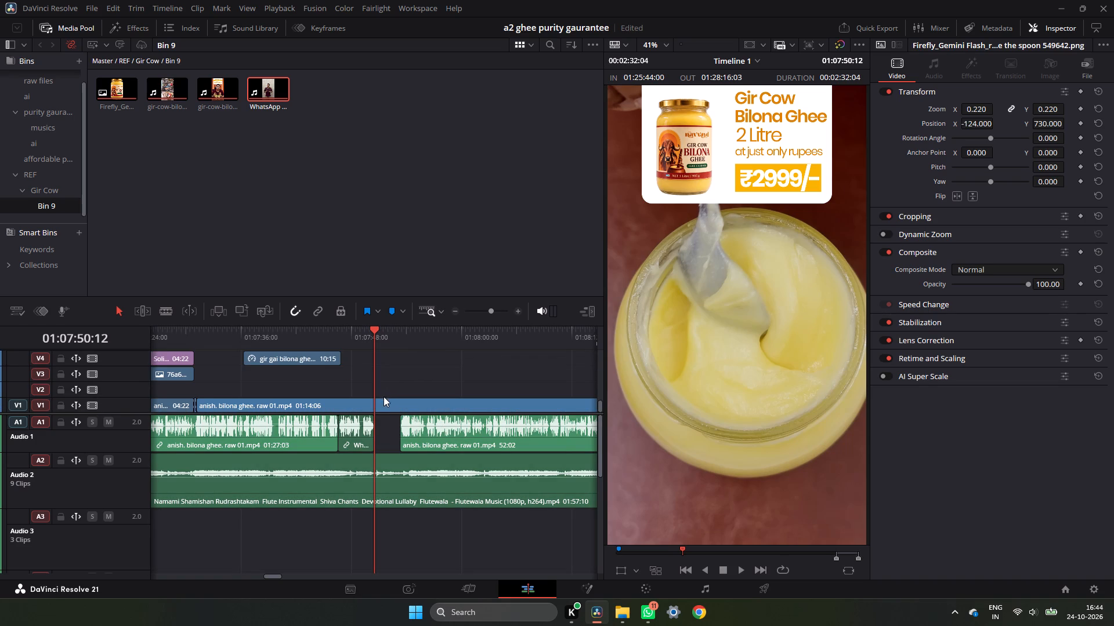
left_click(384, 404, "ctrl")
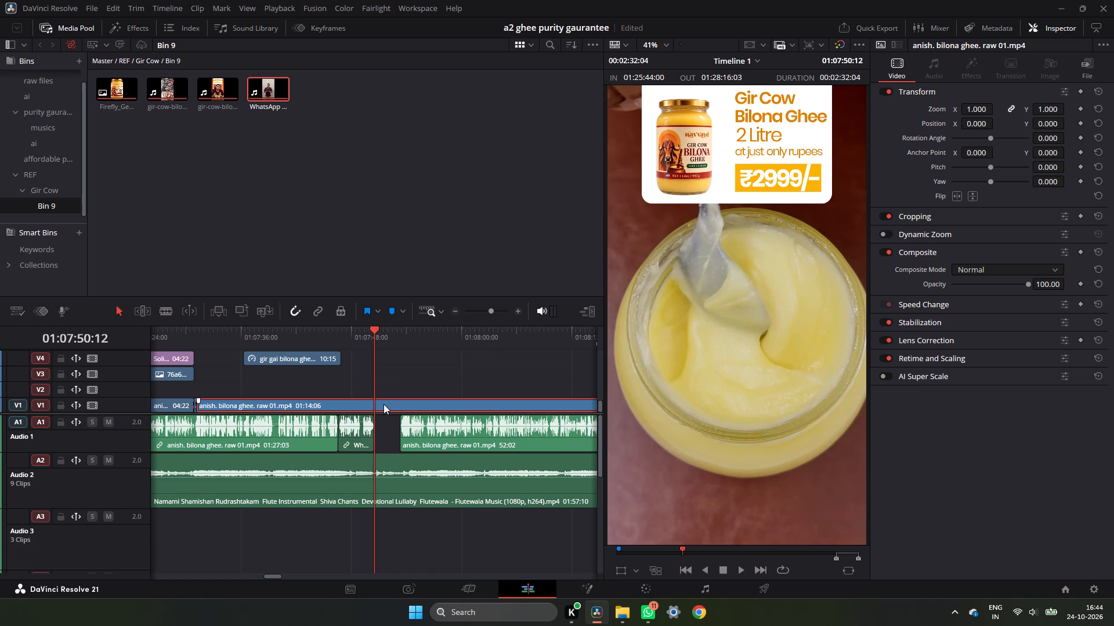
key("ctrl+b")
Split the V1 presenter clip again at 01:07:53:09, where the presenter's voice resumes on Audio 1.
left_click_drag(378, 343, 380, 344)
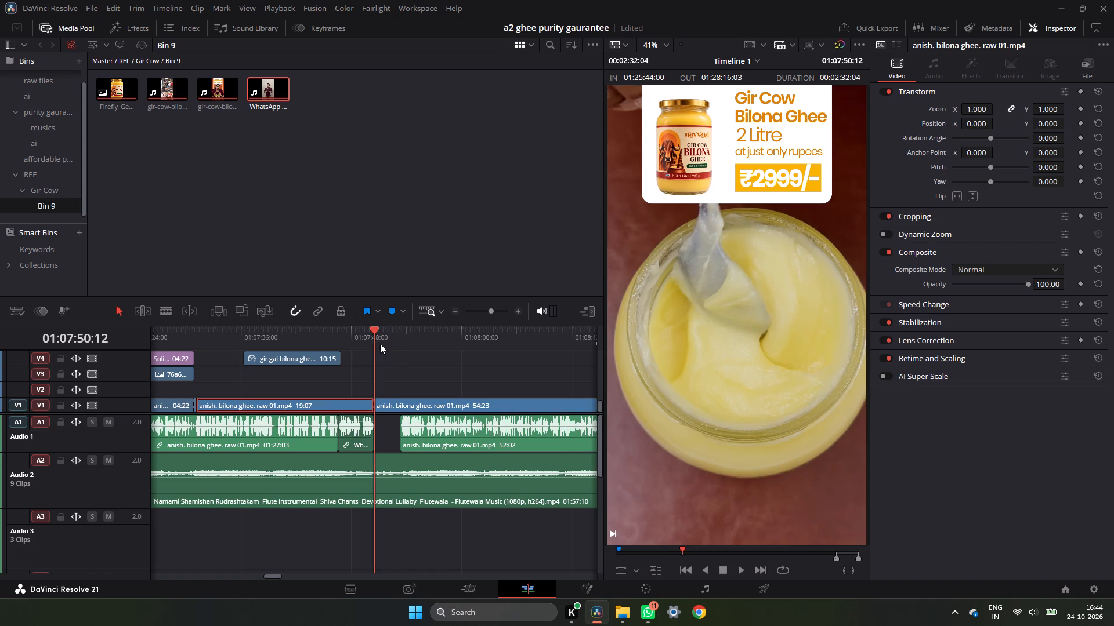
left_click_drag(380, 344, 399, 347)
scroll(418, 383, "up", 3)
scroll(418, 383, "down", 4)
left_click(412, 402)
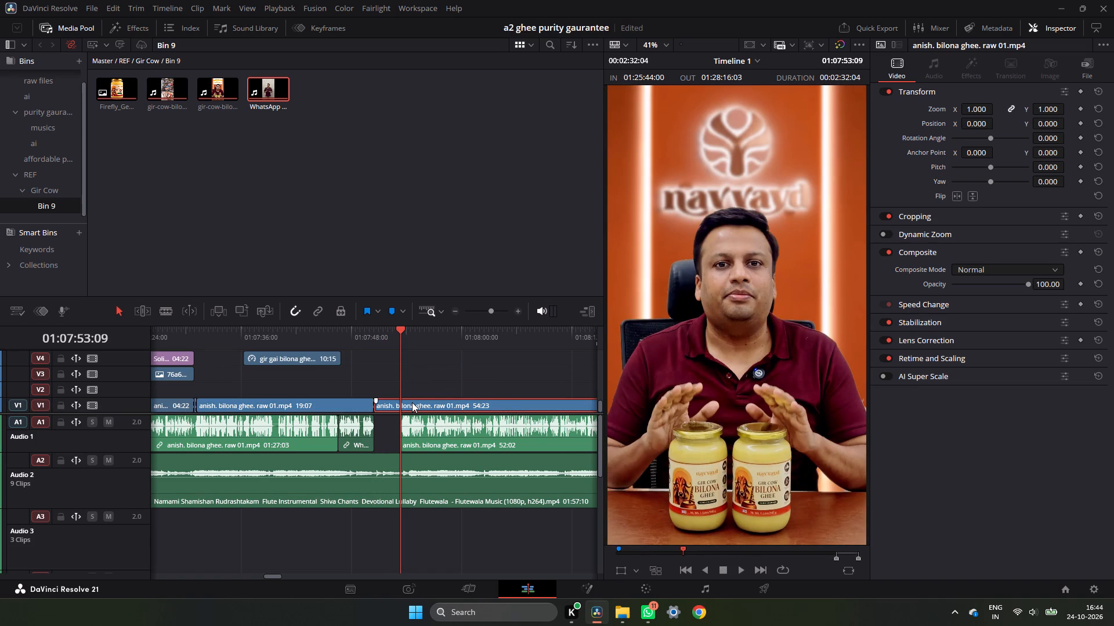
key("ctrl+b")
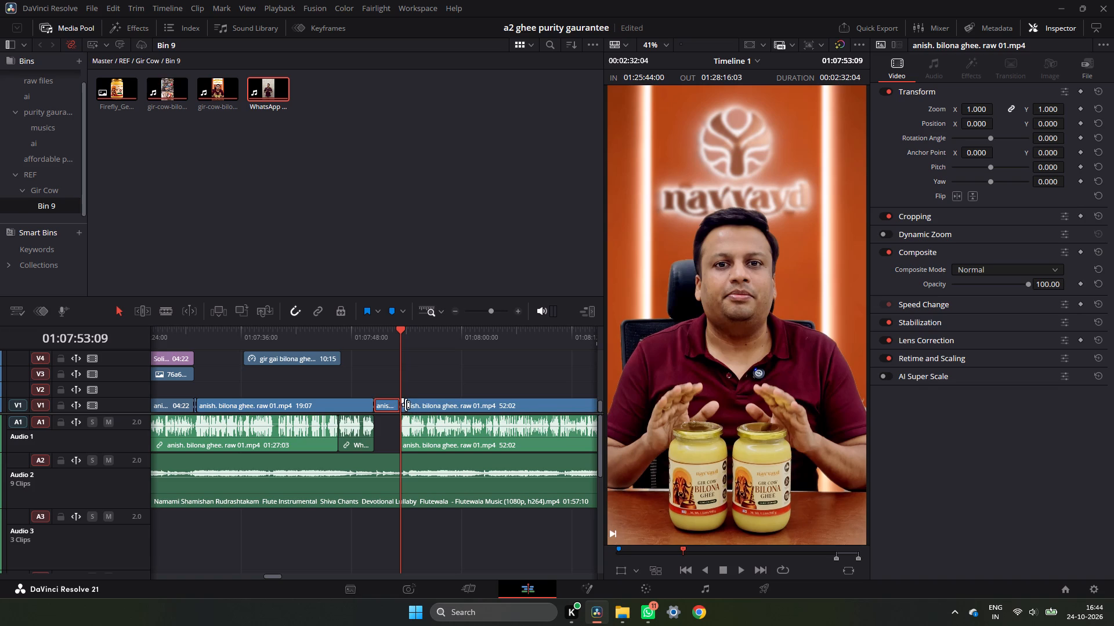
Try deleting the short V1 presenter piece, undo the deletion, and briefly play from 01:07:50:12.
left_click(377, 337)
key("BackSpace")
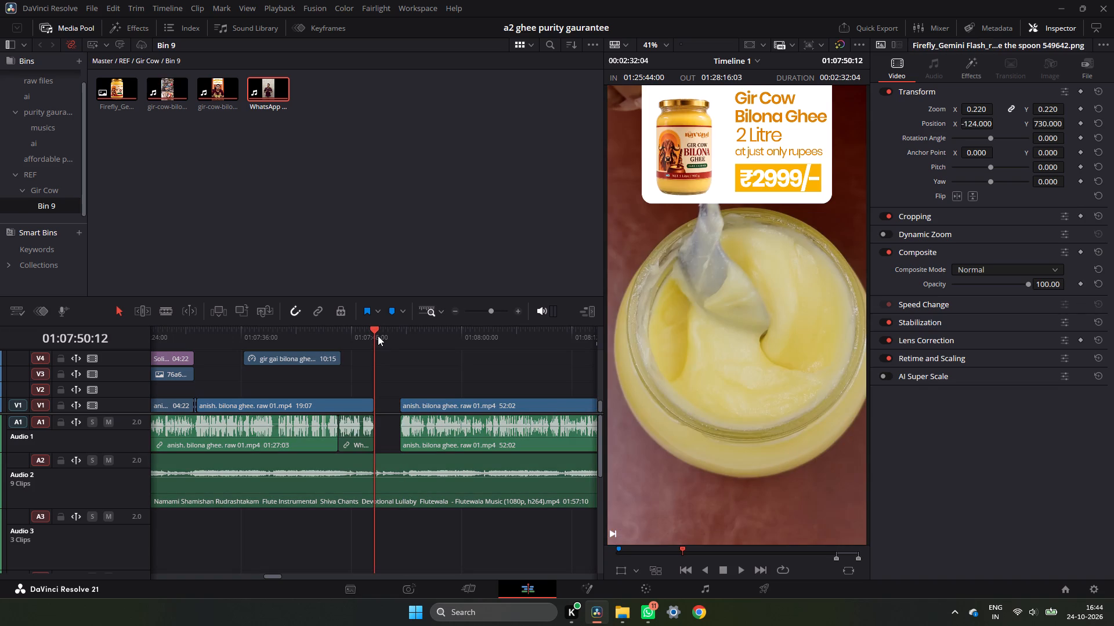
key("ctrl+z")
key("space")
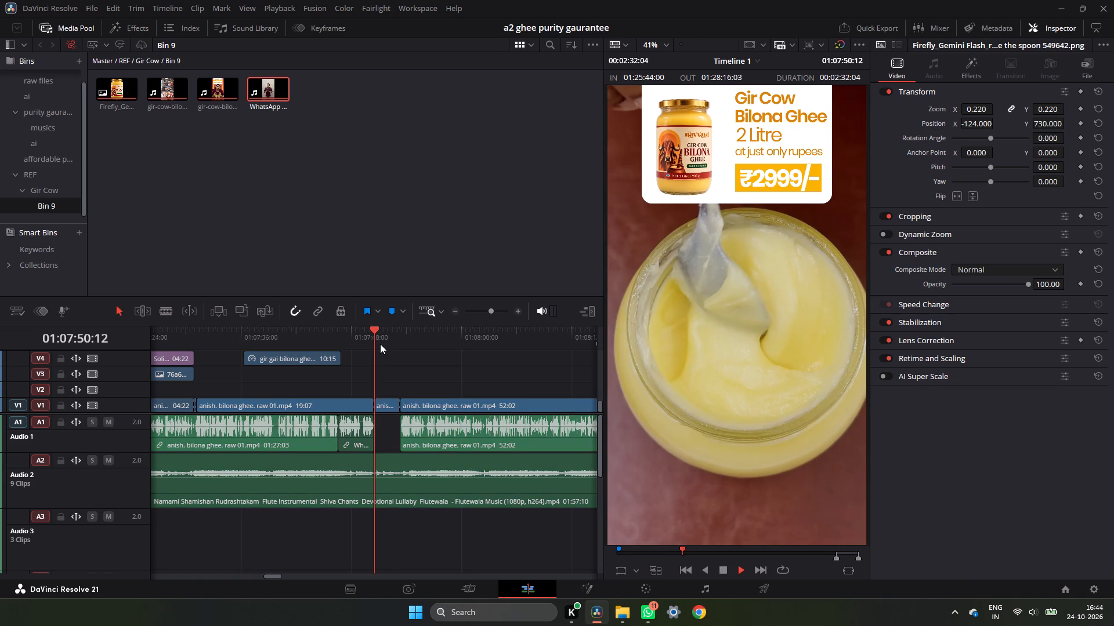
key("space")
Delete the short V1 presenter piece and the offer-card layer remainders between 01:07:50:12 and 01:07:53:09.
left_click(389, 401)
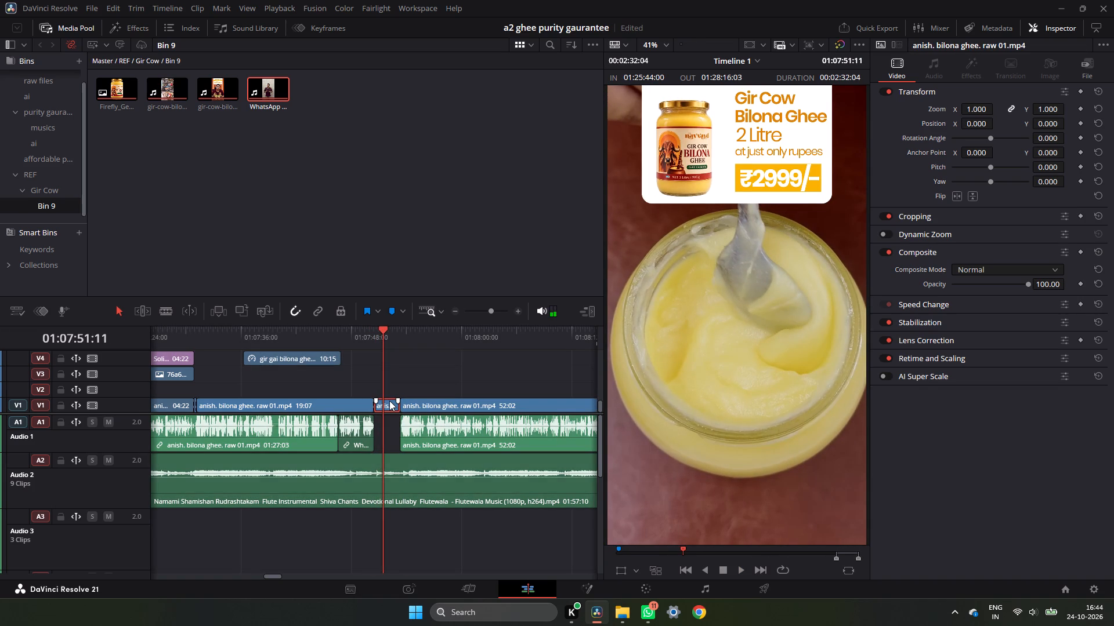
key("BackSpace")
scroll(389, 401, "up", 3)
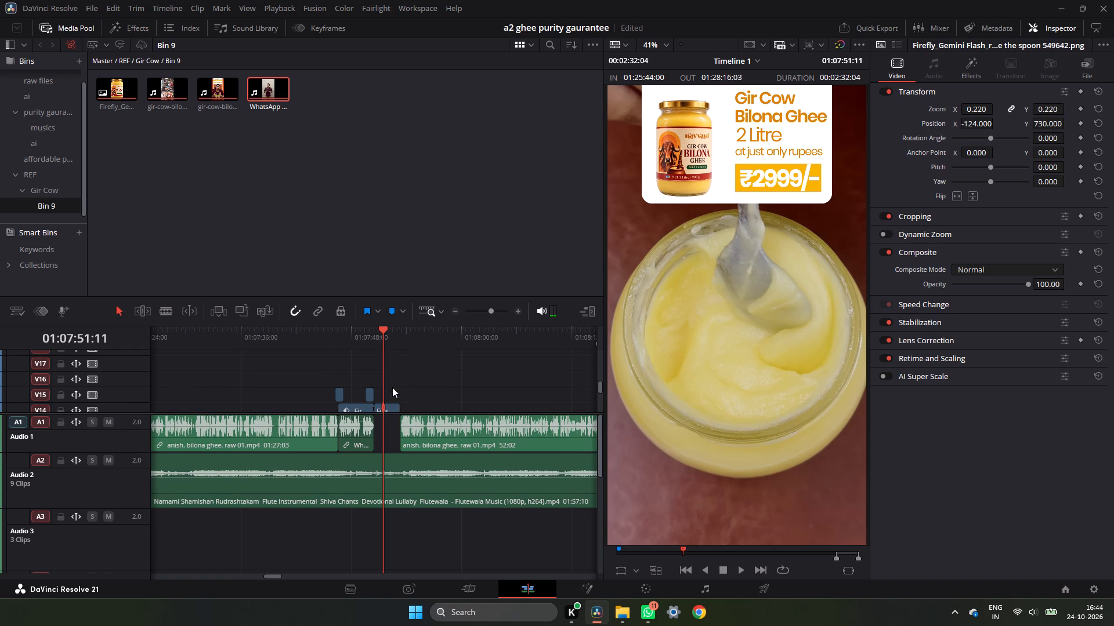
left_click_drag(402, 373, 389, 382)
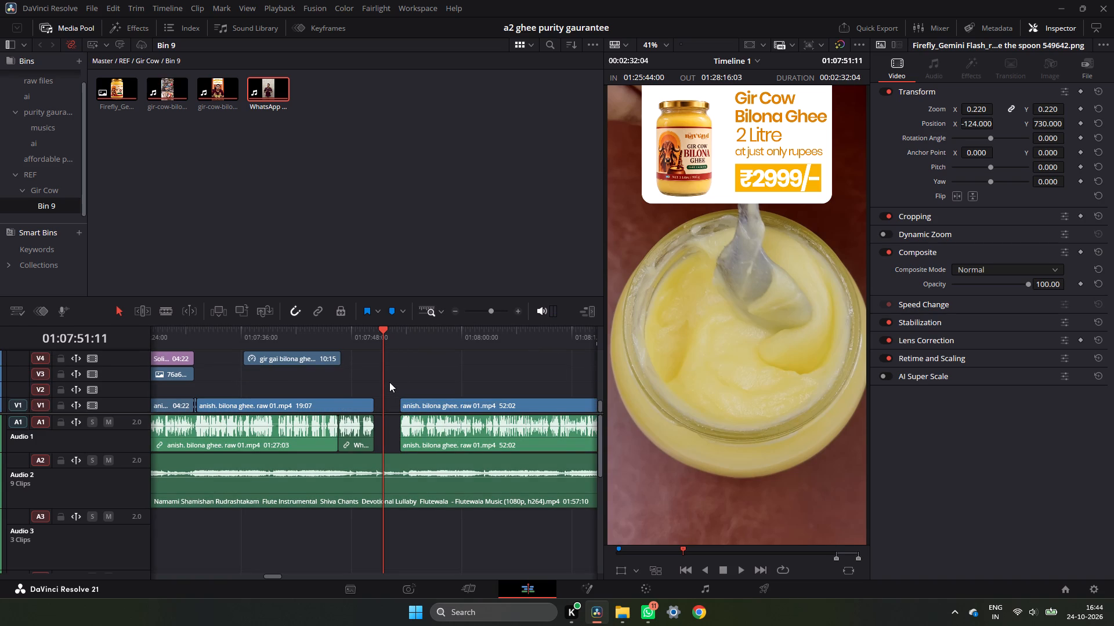
key("BackSpace")
Ripple-delete the empty gap between 01:07:50:12 and 01:07:53:09 so the following presenter clip meets the WhatsApp audio section.
left_click(387, 428)
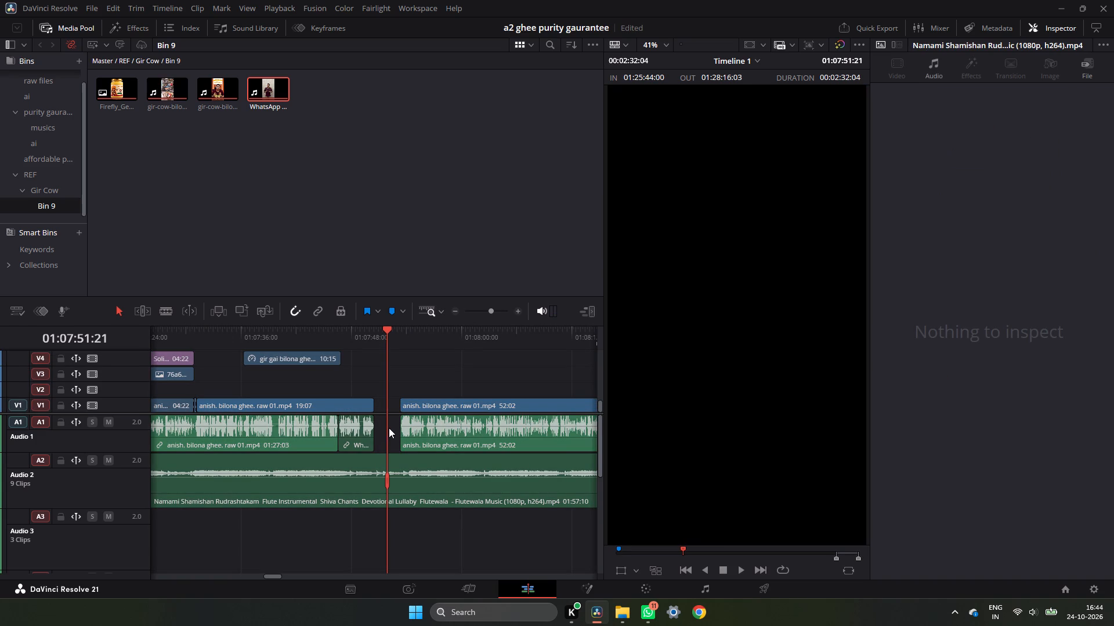
left_click(396, 433)
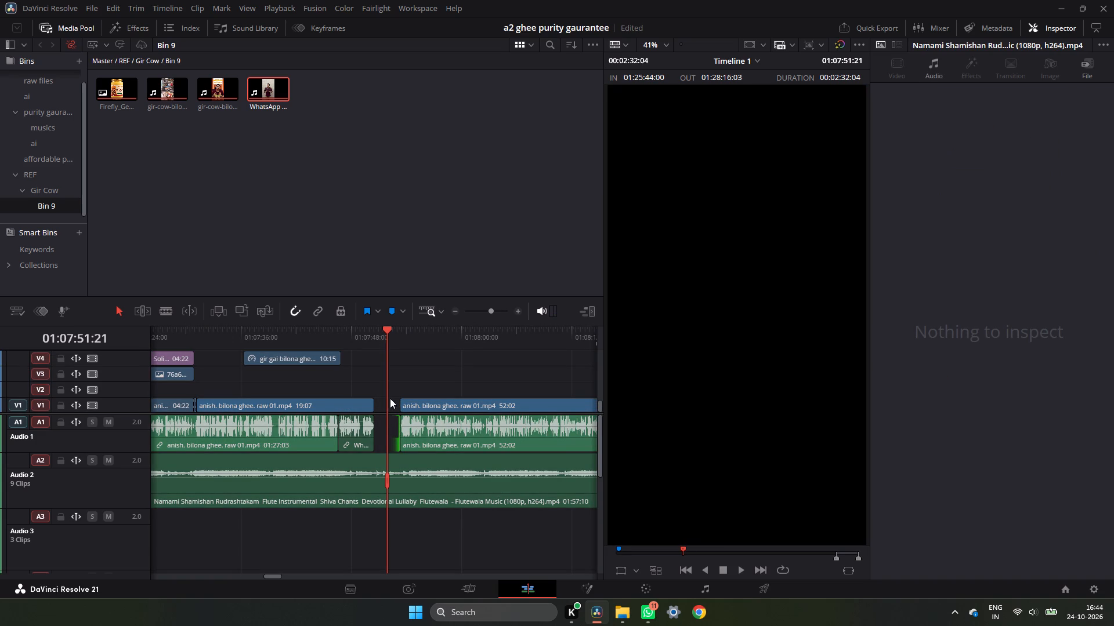
left_click(392, 407)
left_click(383, 407)
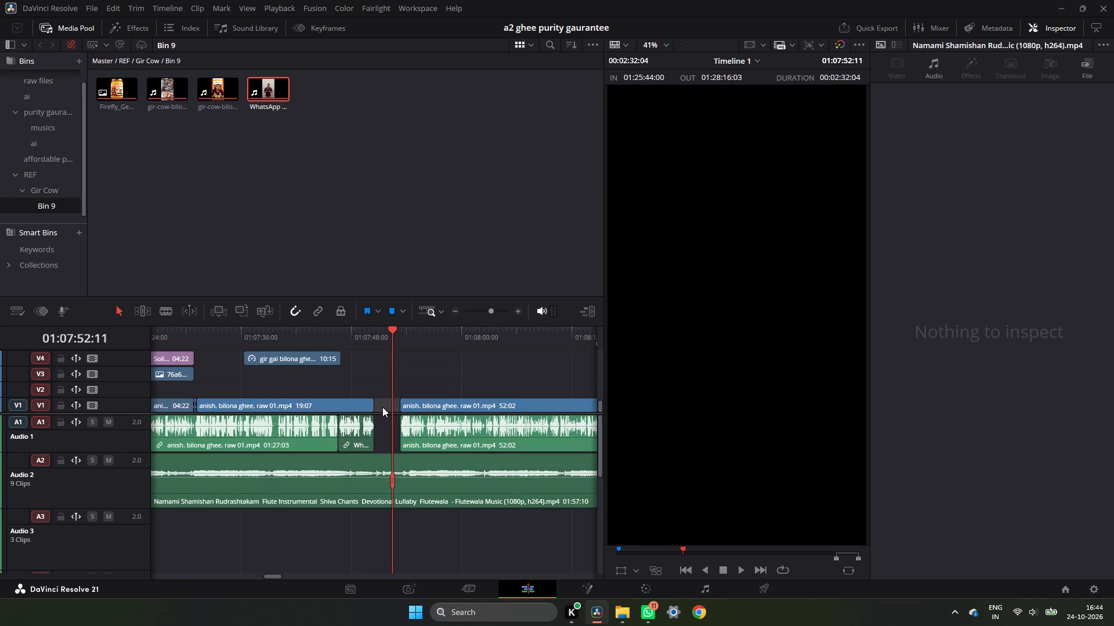
key("BackSpace")
Play the section from the unboxing shot through the offer card and past the closed gap to check the join.
left_click(356, 340)
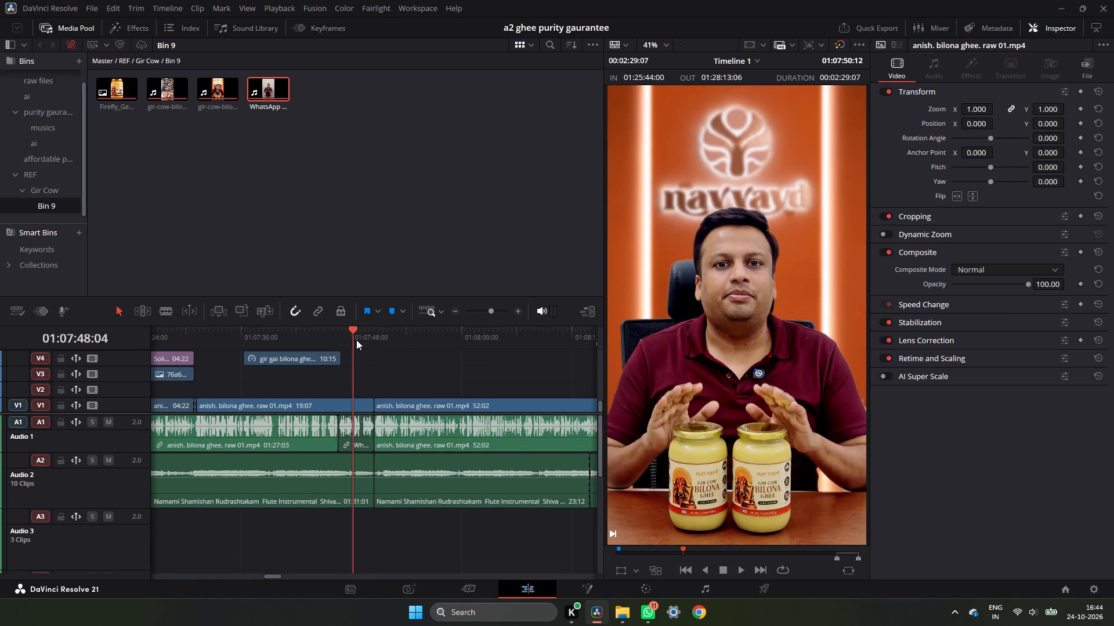
key("space")
triple_click(453, 311)
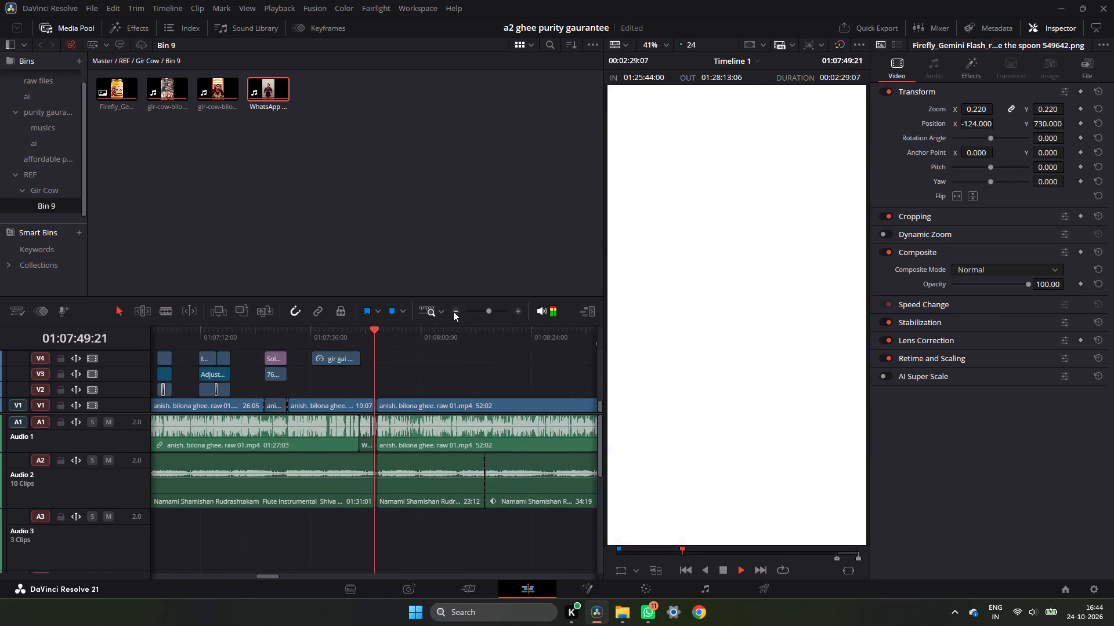
left_click(453, 311)
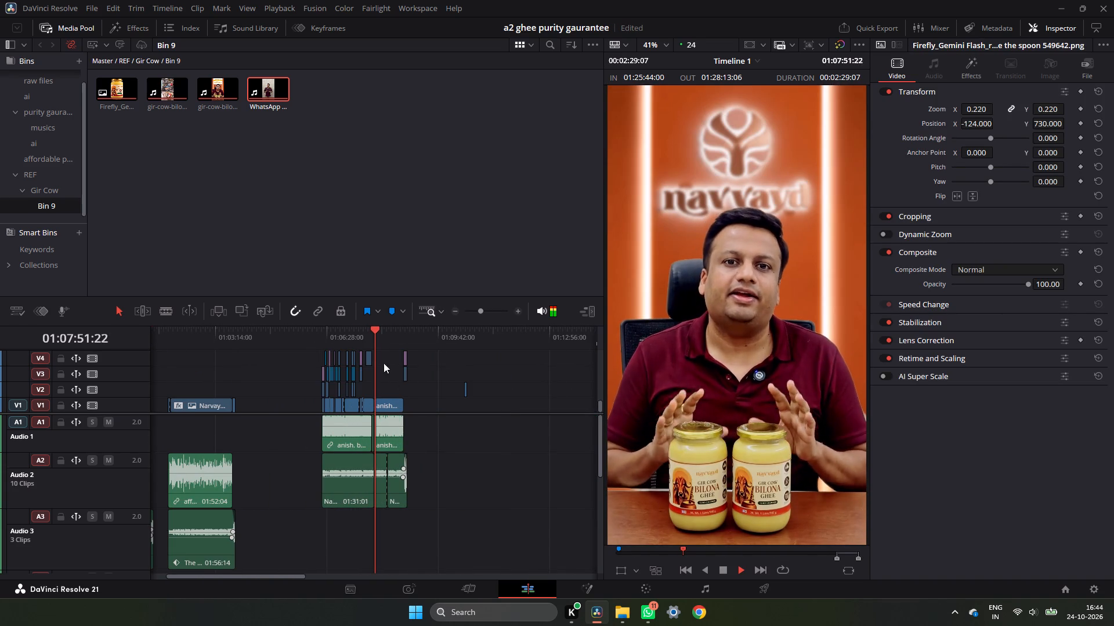
left_click(364, 331)
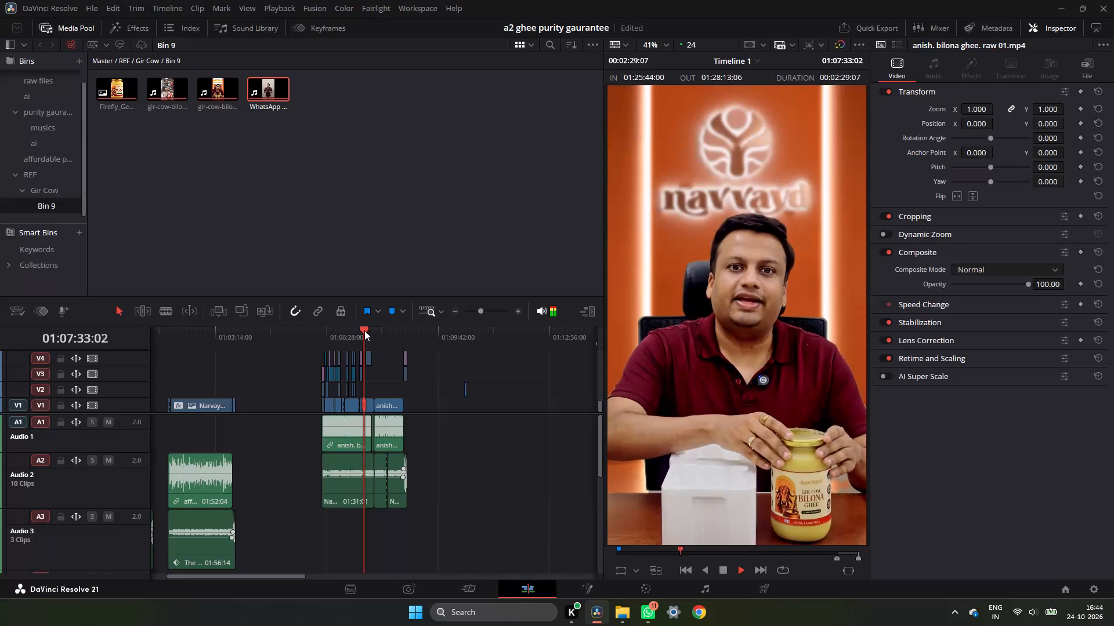
triple_click(515, 311)
left_click(515, 311)
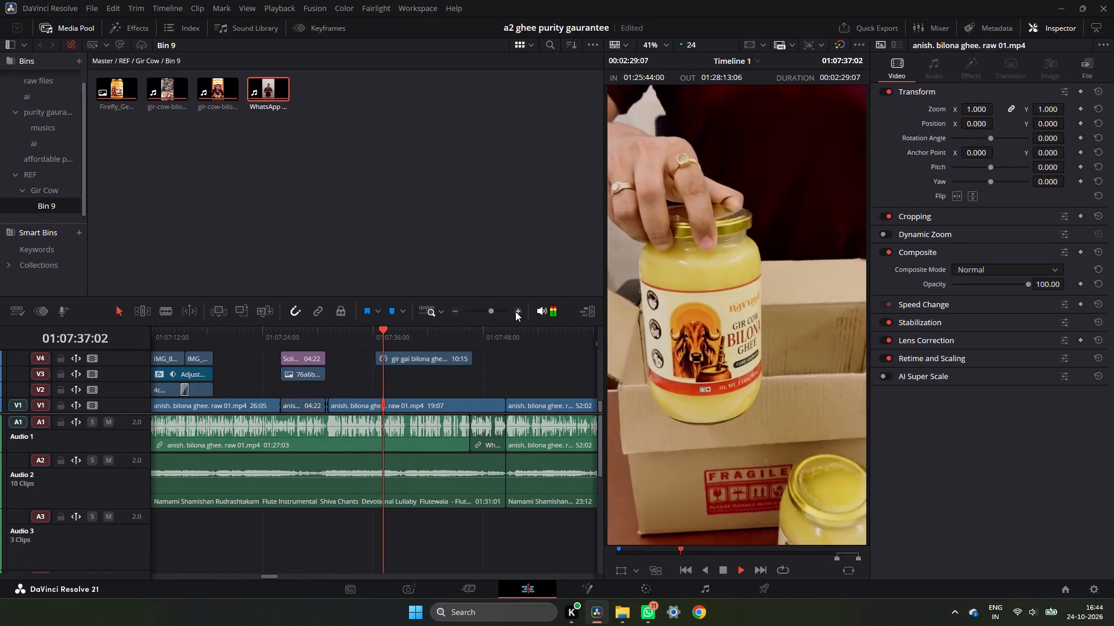
left_click(472, 330)
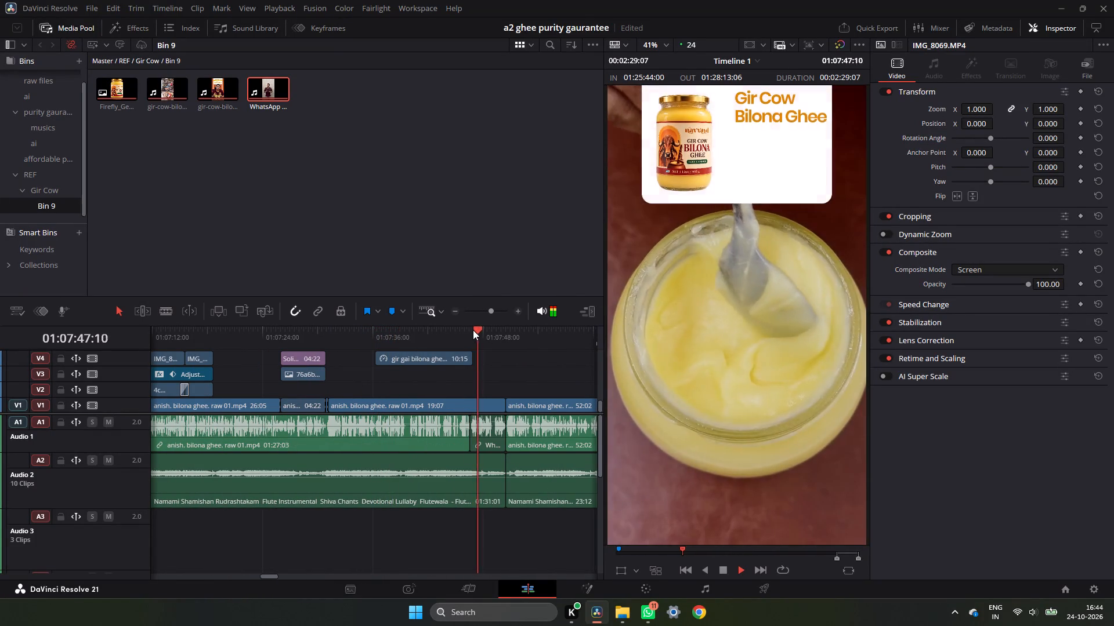
left_click(467, 332)
left_click(457, 334)
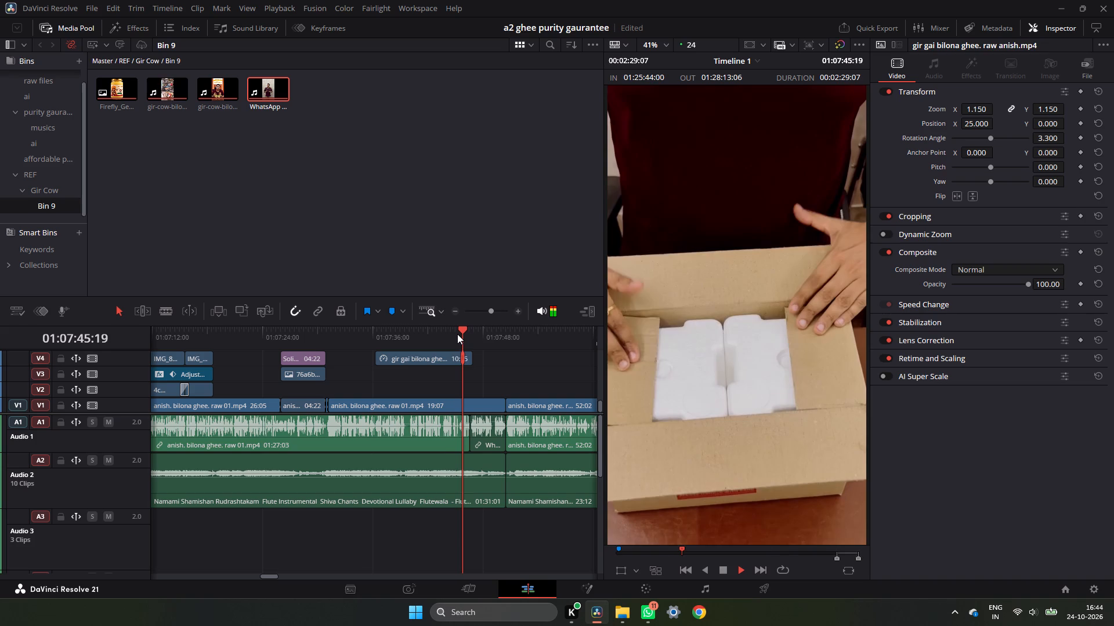
key("space")
key("space")
key("space")
key("space")
key("space")
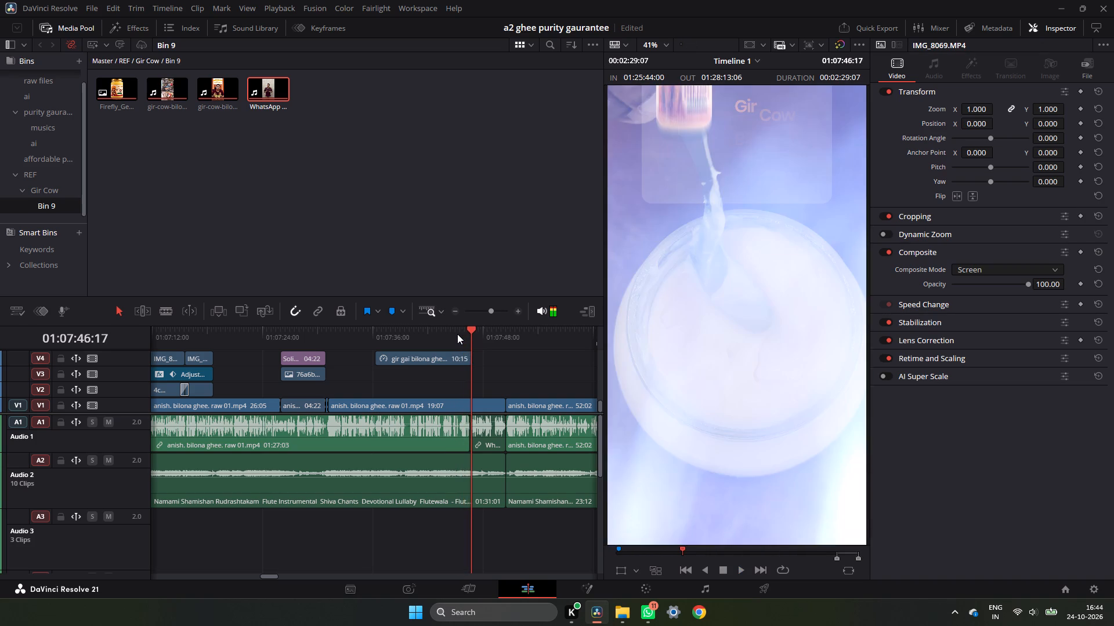
key("space")
key("space")
key("space")
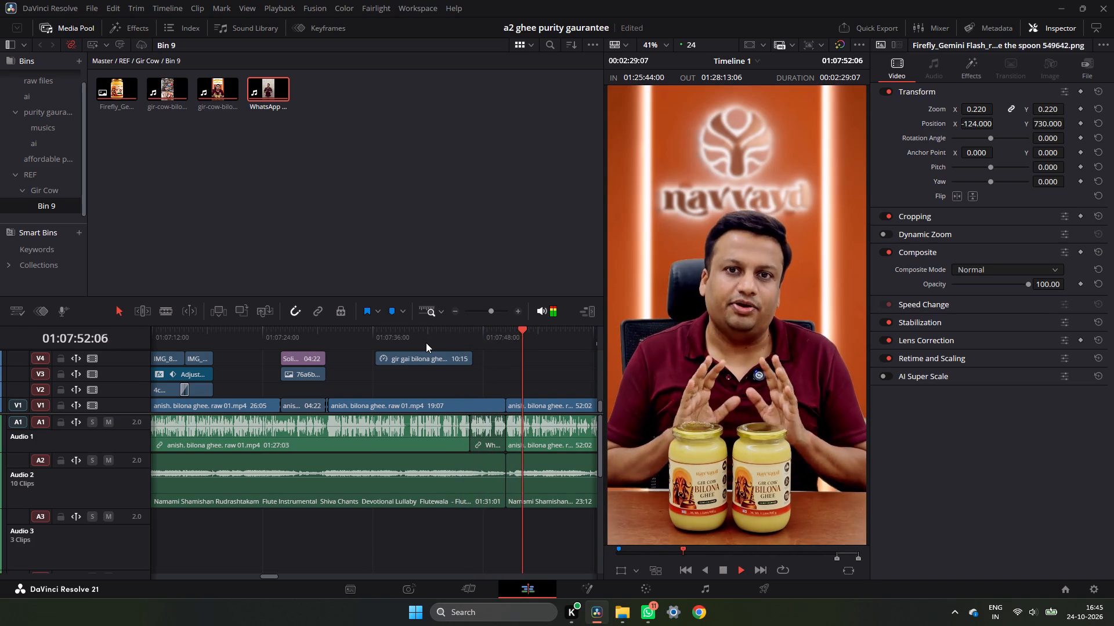
key("space")
Move the IMG_8069 flash clip on V15 later so it straddles the cut at 01:07:50:12.
scroll(492, 375, "up", 3)
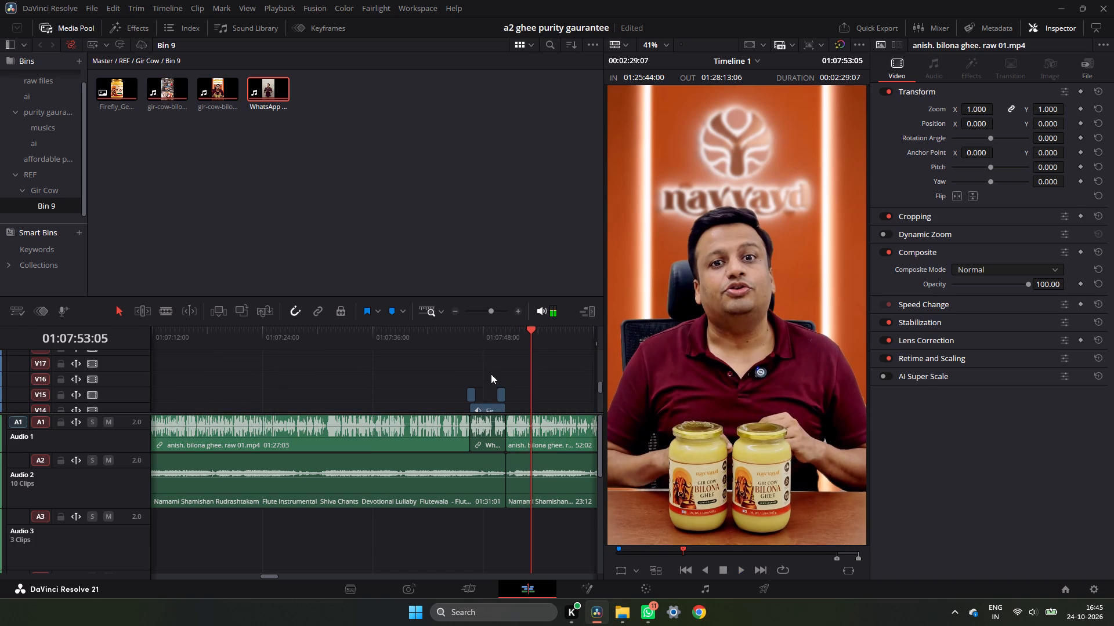
left_click(500, 336)
left_click(501, 331)
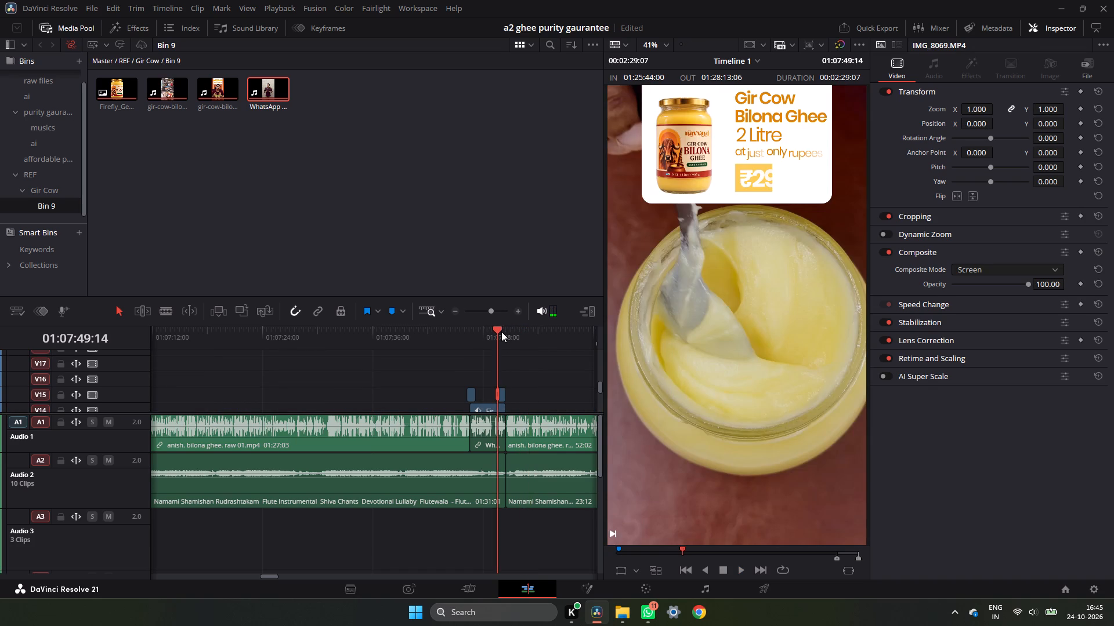
left_click(501, 332)
triple_click(518, 310)
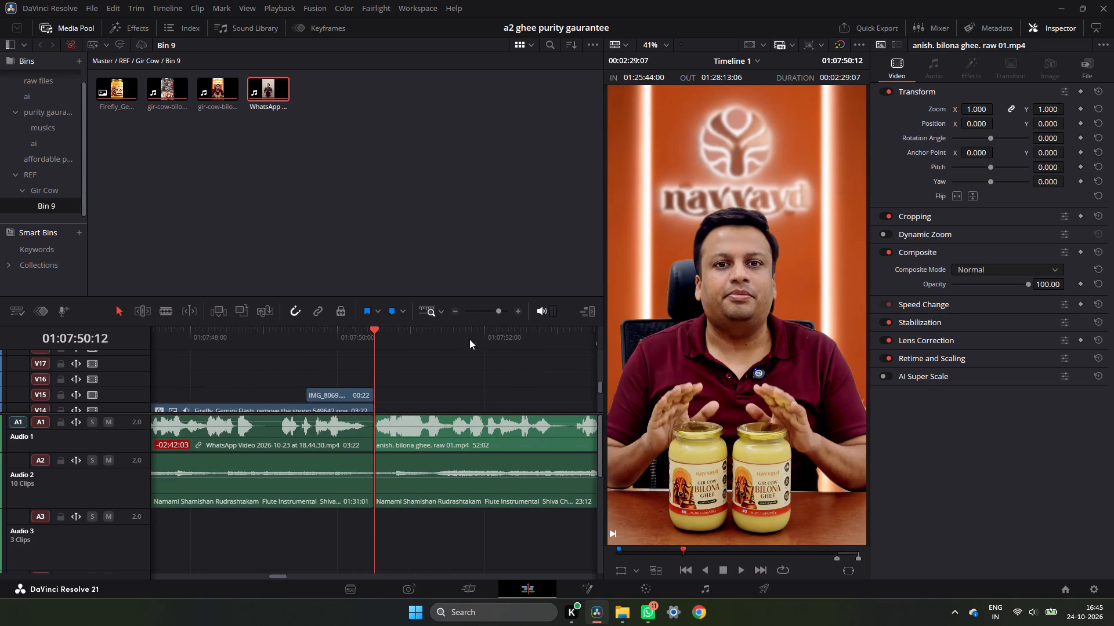
left_click_drag(349, 392, 391, 394)
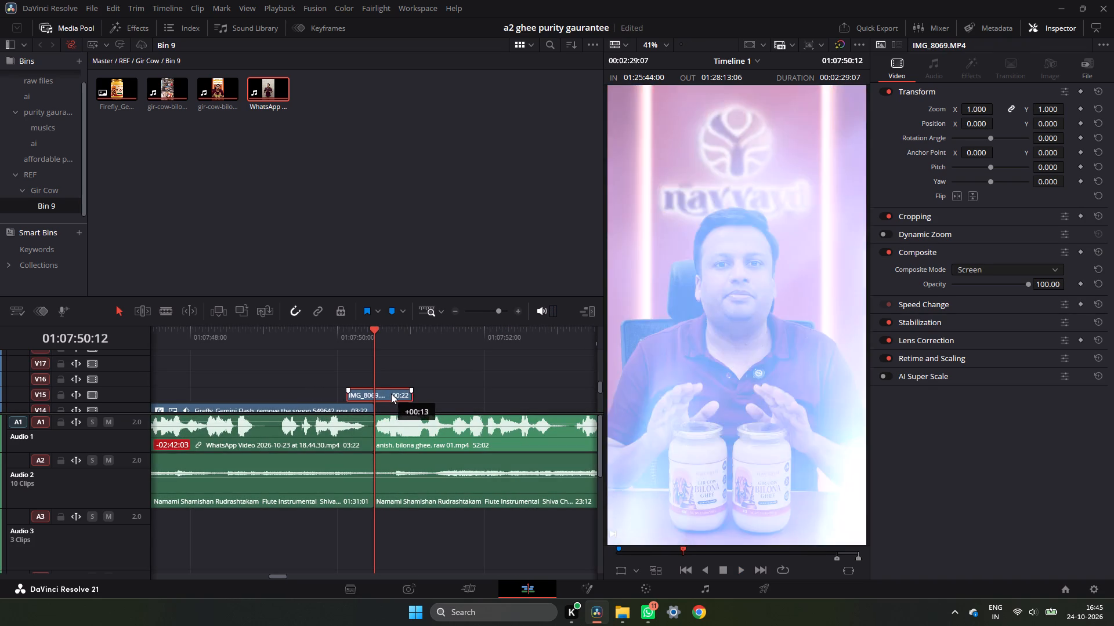
left_click_drag(391, 394, 398, 396)
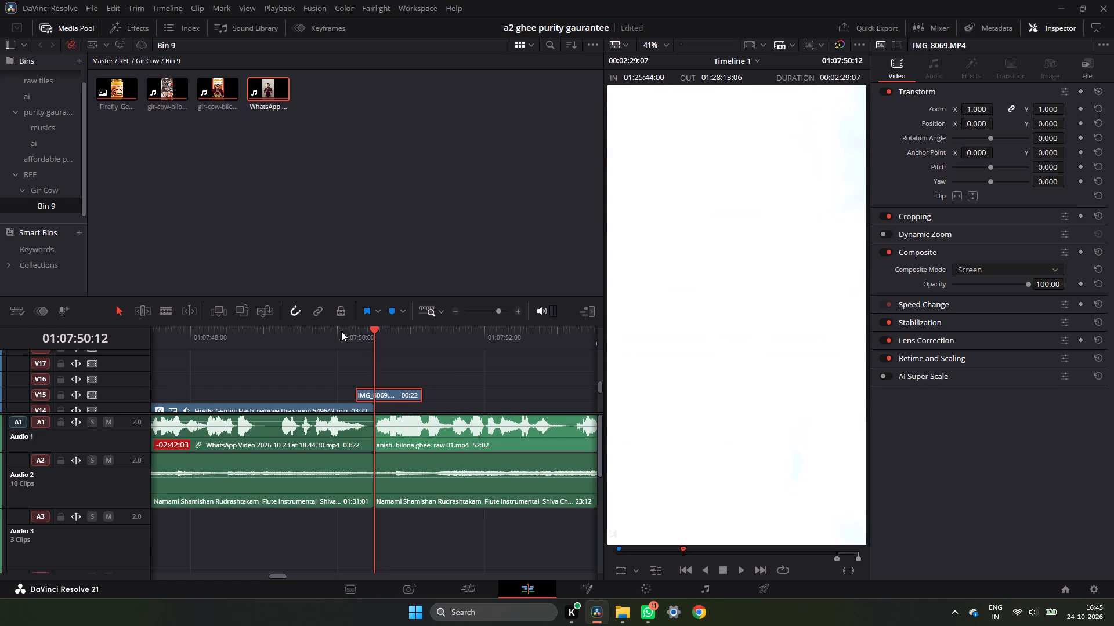
Play the flash transition and nudge the V15 flash clip slightly earlier over the 01:07:50:12 cut.
left_click(341, 331)
key("space")
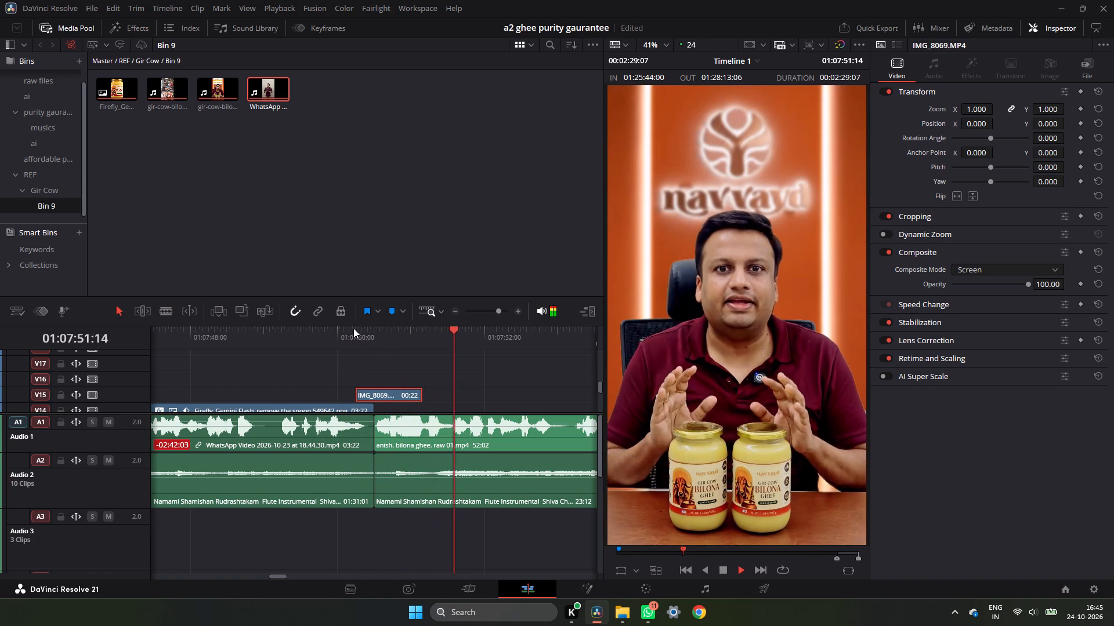
left_click(328, 337)
key("space")
left_click_drag(384, 329, 380, 337)
left_click_drag(389, 390, 381, 392)
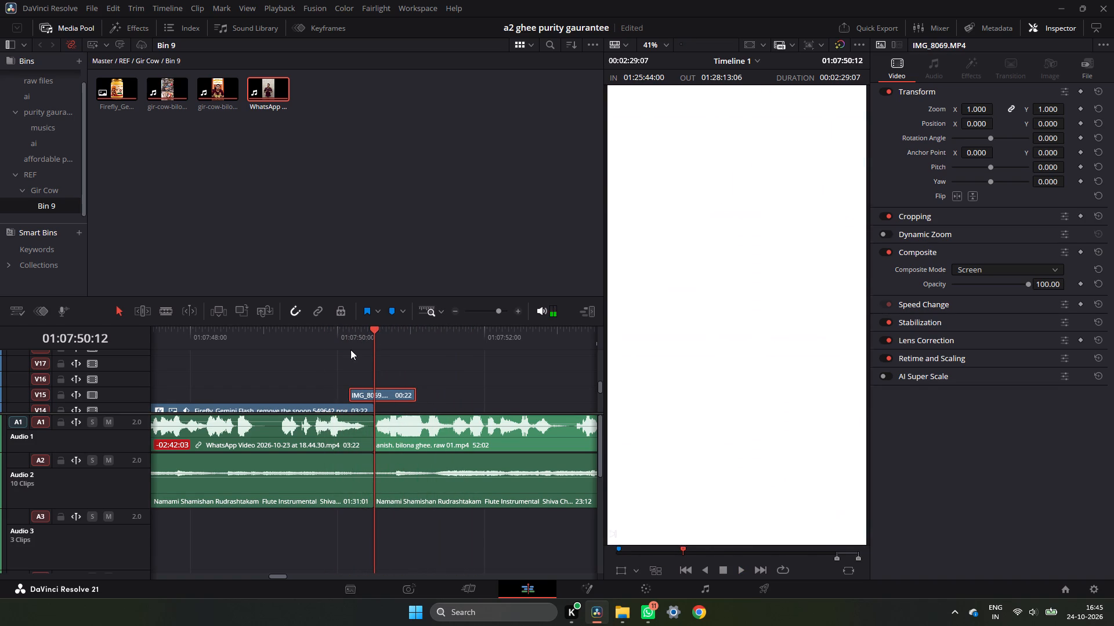
Play from just before the flash transition through the remaining offer cards to the closing logo to review the ad.
left_click(348, 345)
key("space")
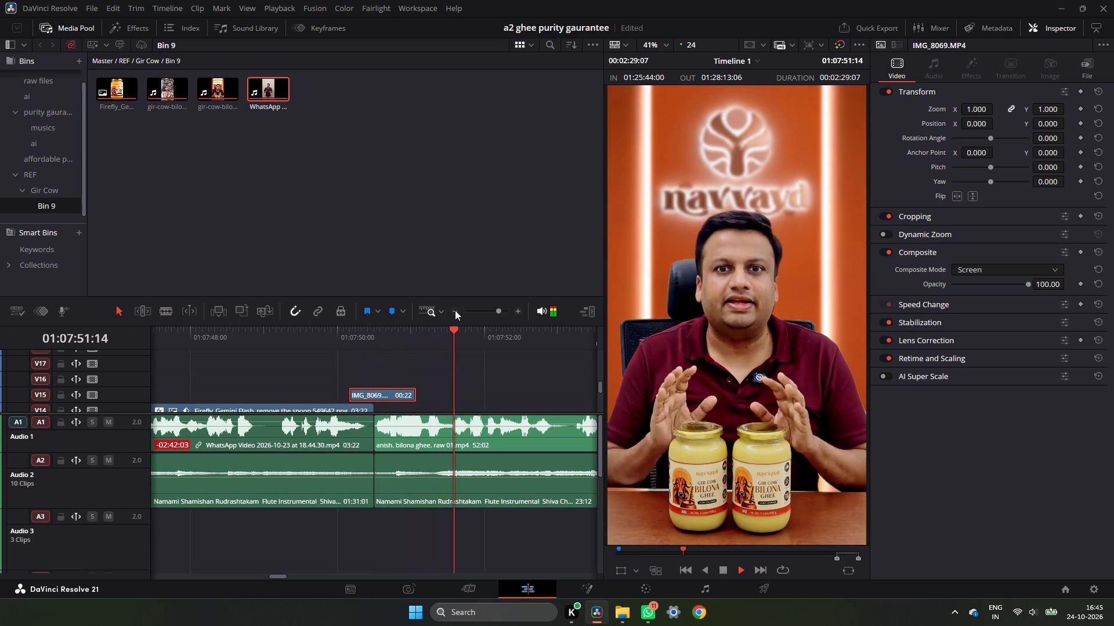
triple_click(457, 312)
left_click(457, 313)
scroll(474, 395, "down", 2)
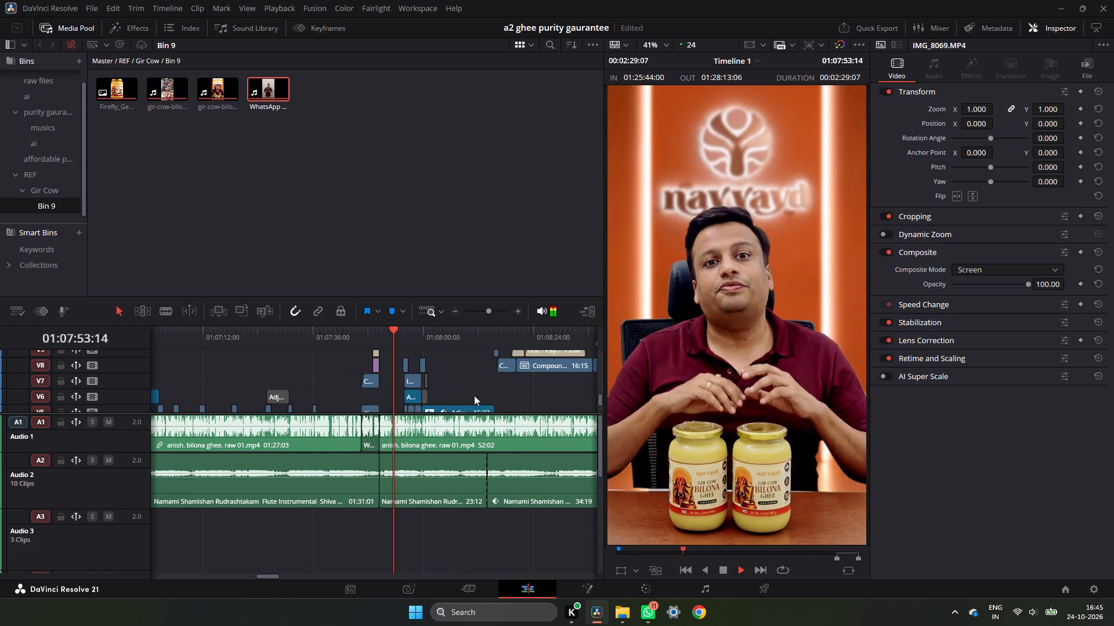
scroll(472, 402, "down", 4)
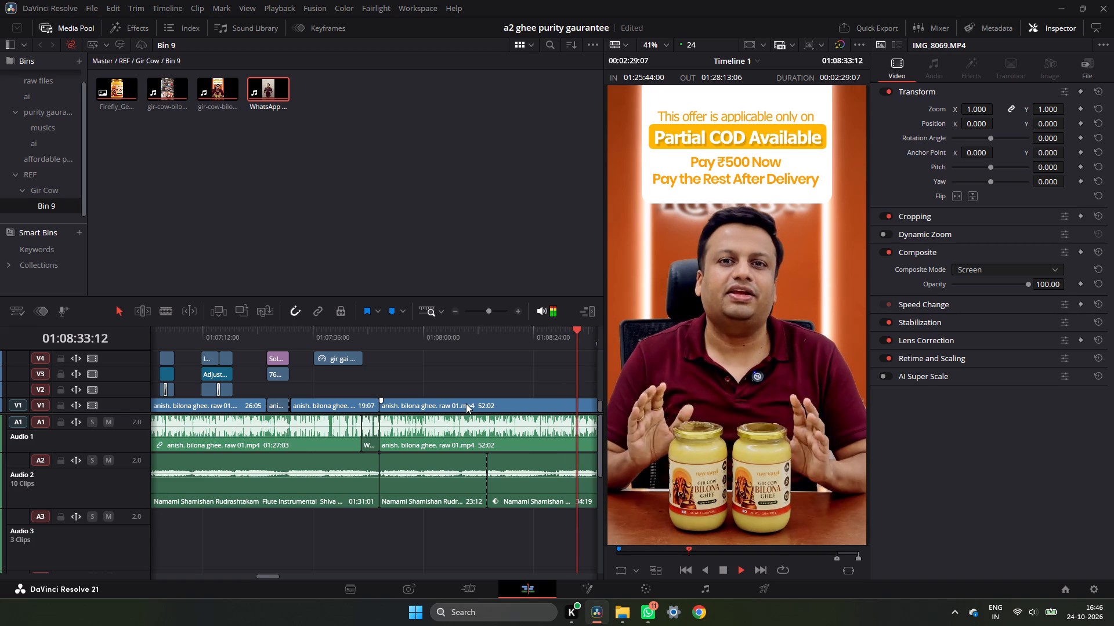
scroll(466, 403, "down", 3, "ctrl")
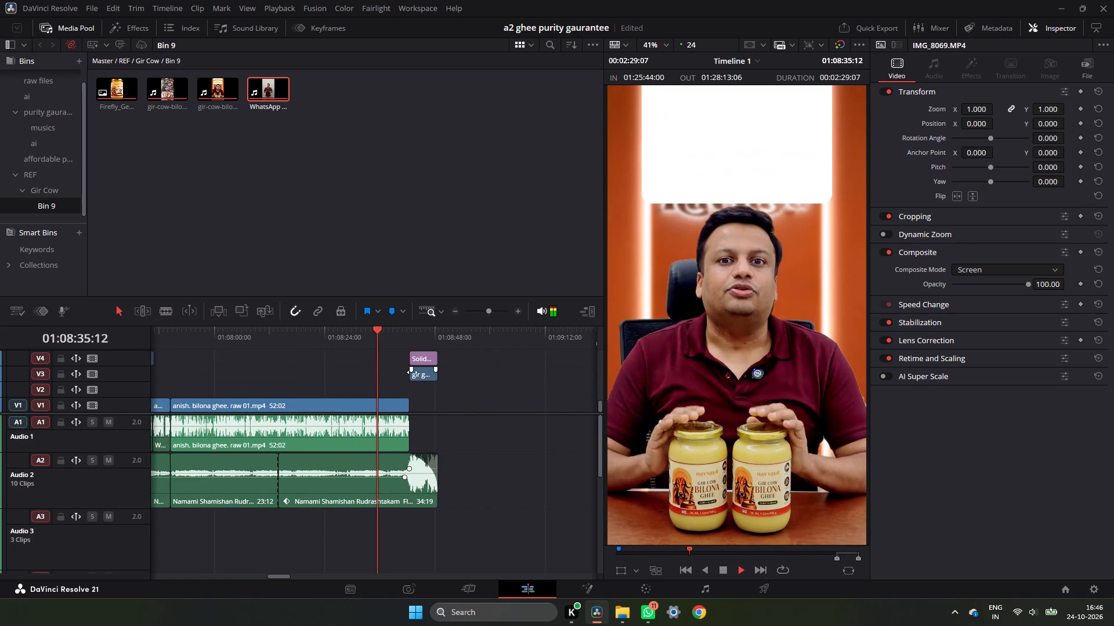
key("space")
Delete the 01:31:01 and 23:12 music clips on Audio 2, keeping only the last music clip.
left_click(455, 310)
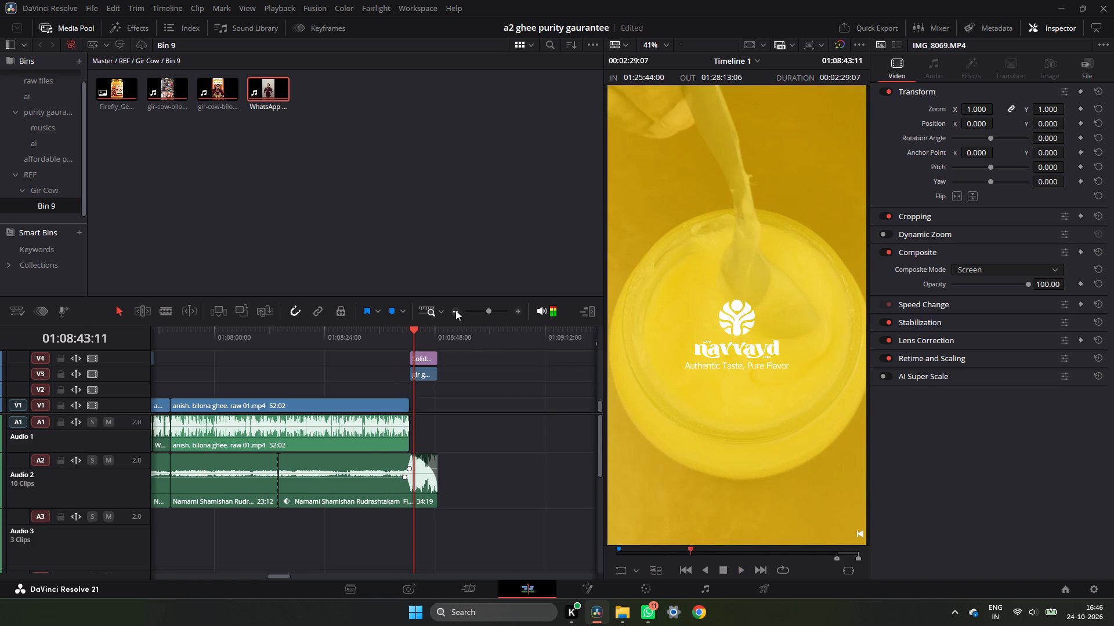
left_click(455, 310)
left_click(317, 488)
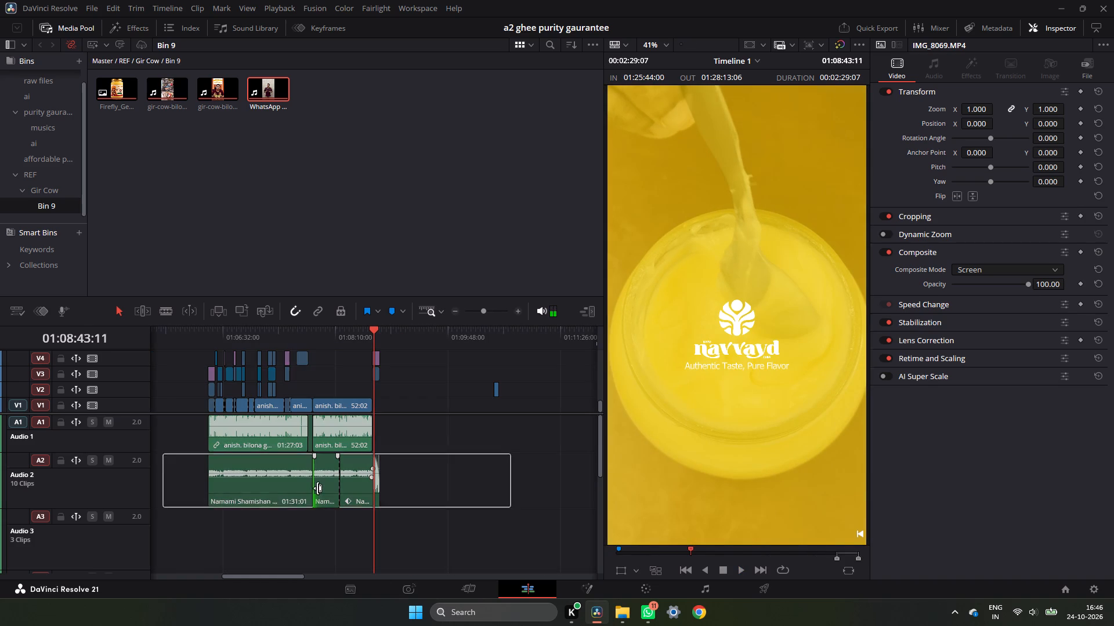
left_click(330, 482)
key("BackSpace")
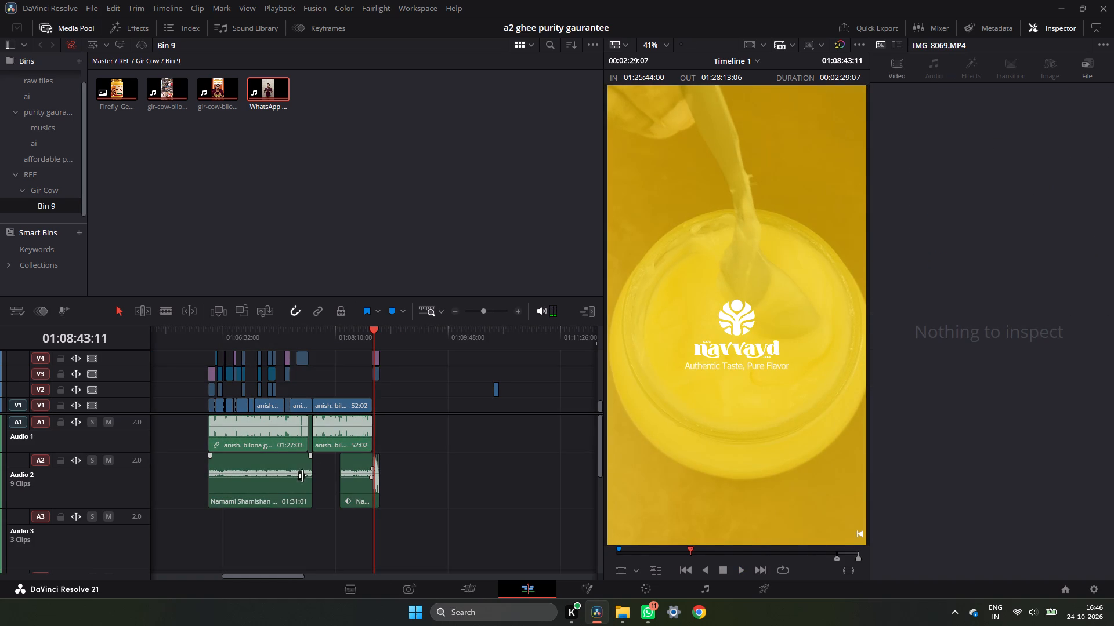
left_click(299, 476)
left_click(292, 464)
key("BackSpace")
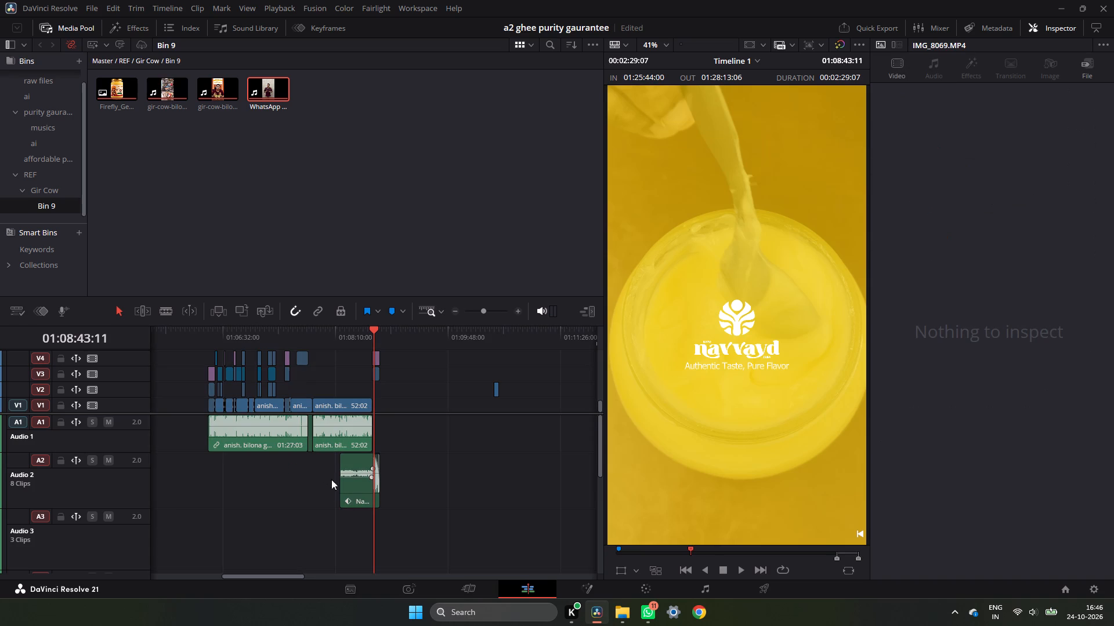
Extend the start of the remaining Audio 2 music clip back to the ad's beginning, to a length of 02:29:08.
left_click(347, 477)
left_click(353, 469)
left_click_drag(339, 481, 326, 483)
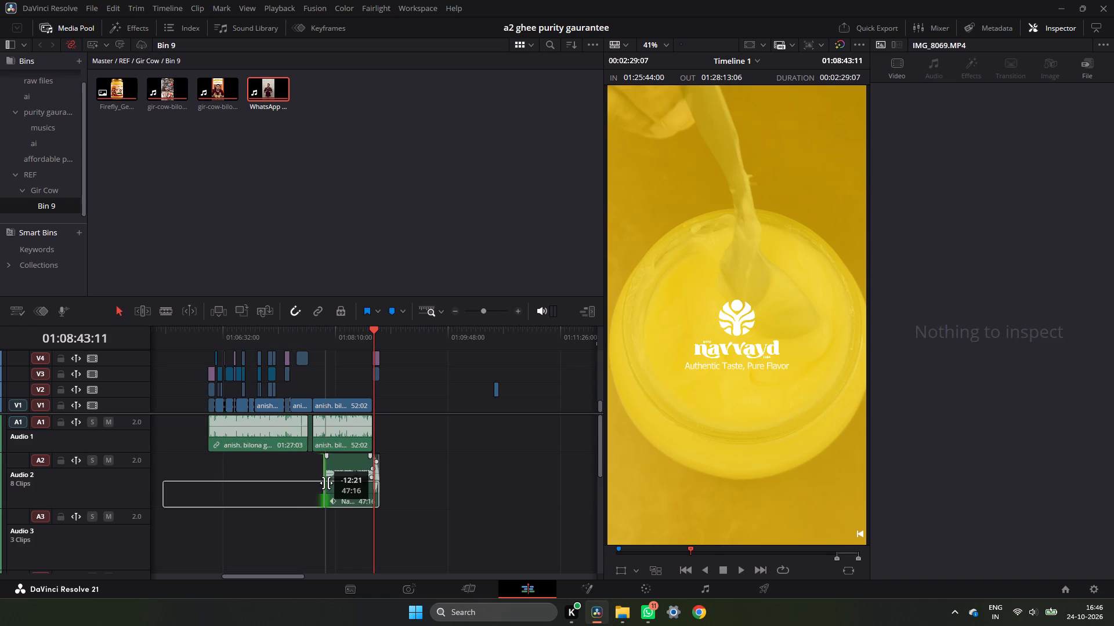
left_click_drag(326, 483, 196, 507)
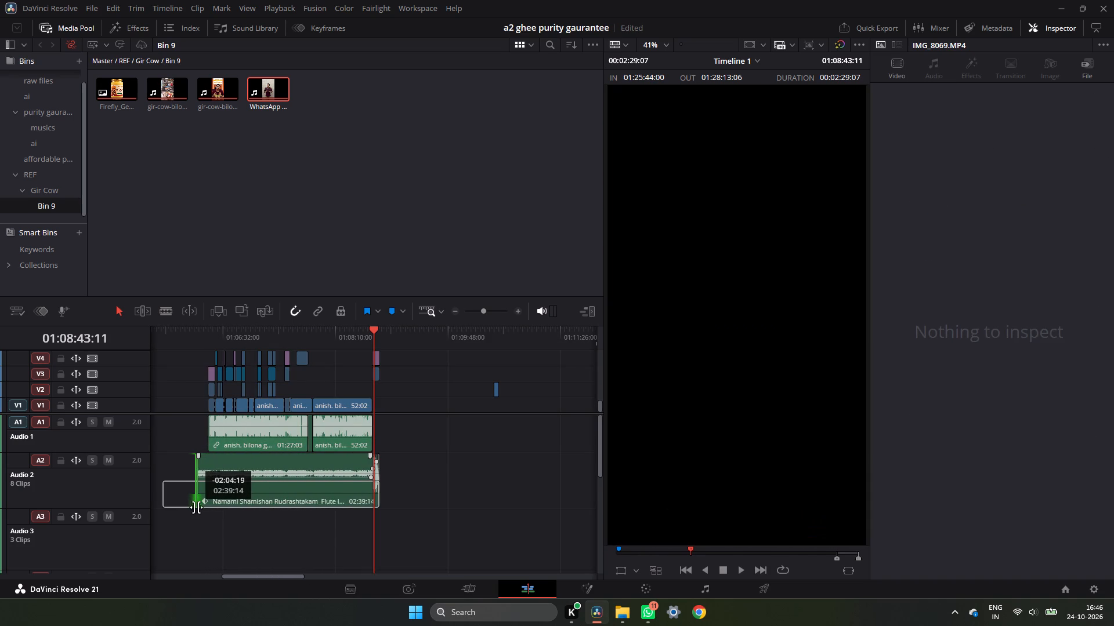
left_click_drag(196, 507, 206, 505)
Play the ad's opening and the offer-card section to check the continuous music under the voice.
left_click(206, 334)
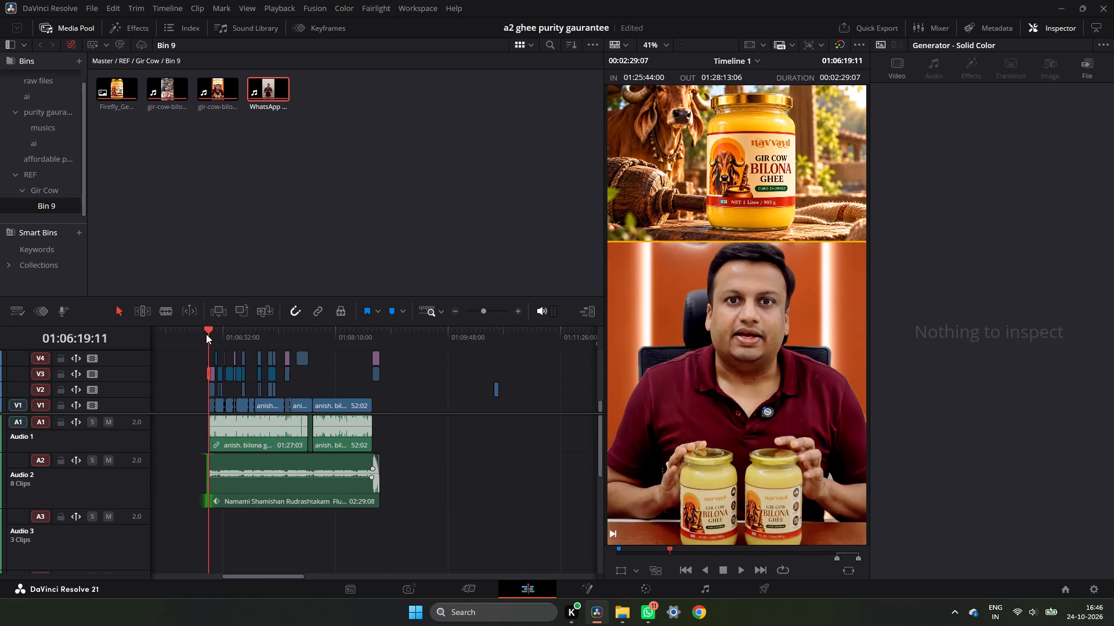
key("space")
left_click_drag(249, 326, 301, 338)
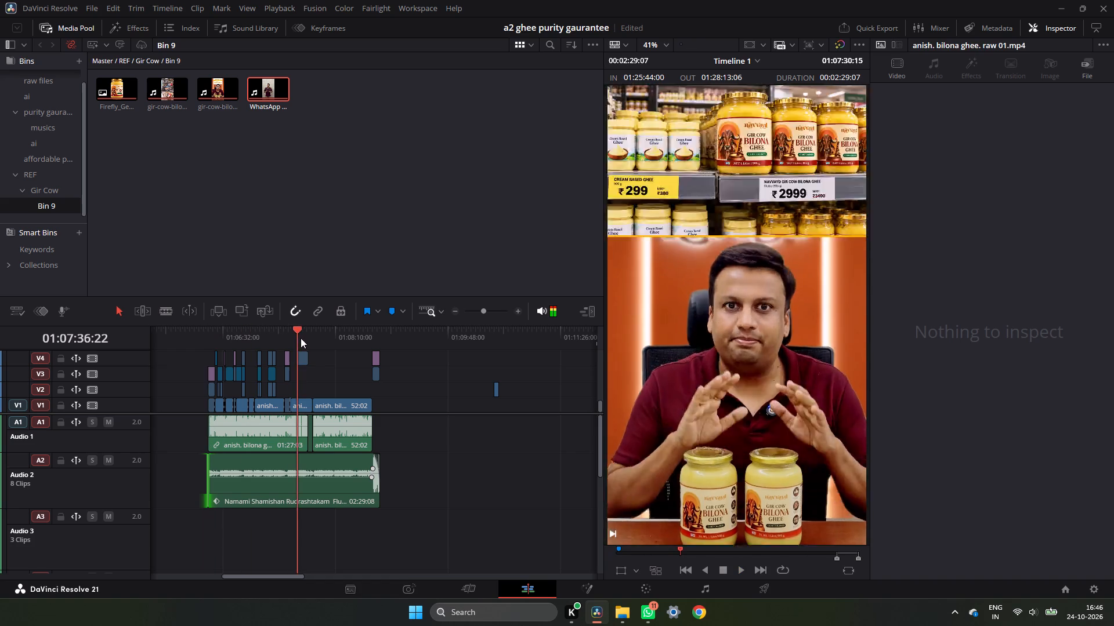
left_click_drag(301, 338, 314, 343)
left_click(306, 338)
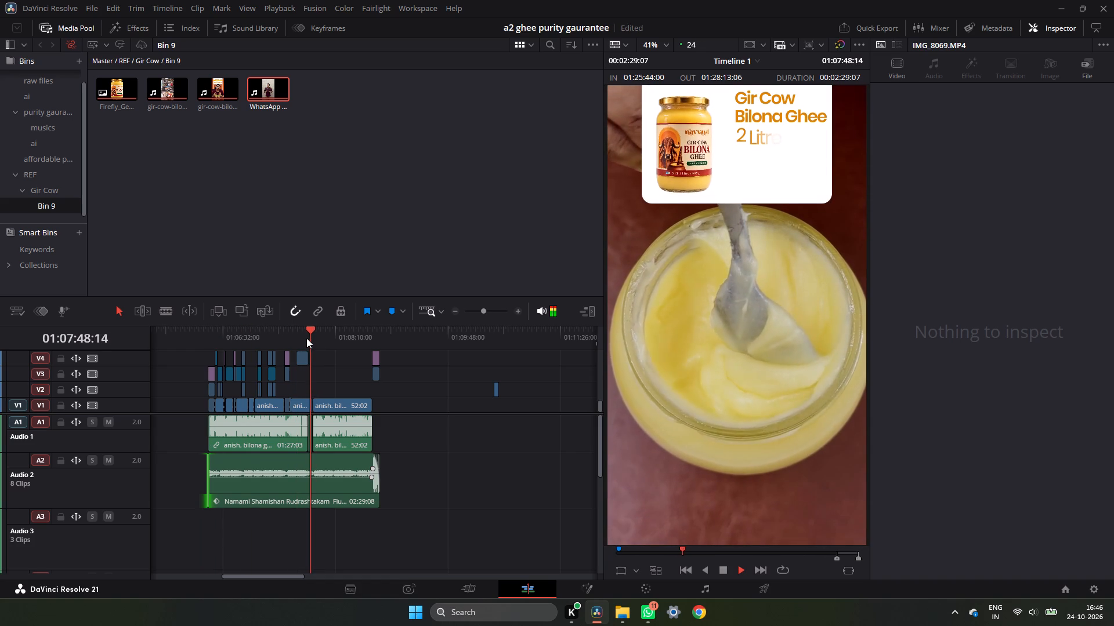
key("space")
key("space")
key("space")
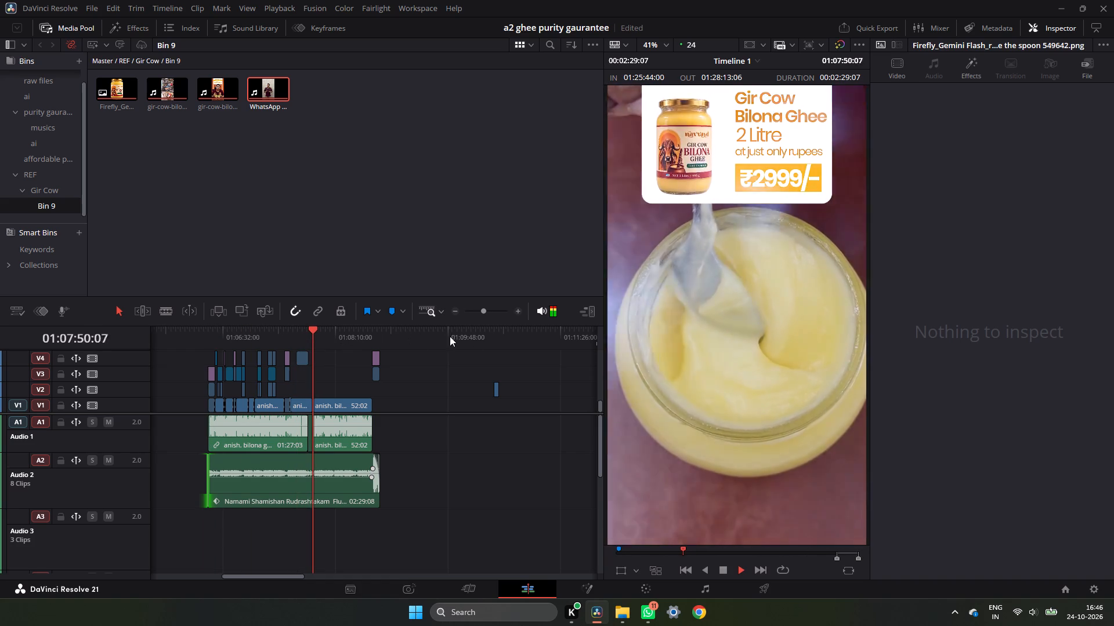
Delete the leftover WhatsApp video clip on V2 near 01:10:28, beyond the end of the ad.
left_click(487, 339)
left_click_drag(490, 339, 495, 340)
key("space")
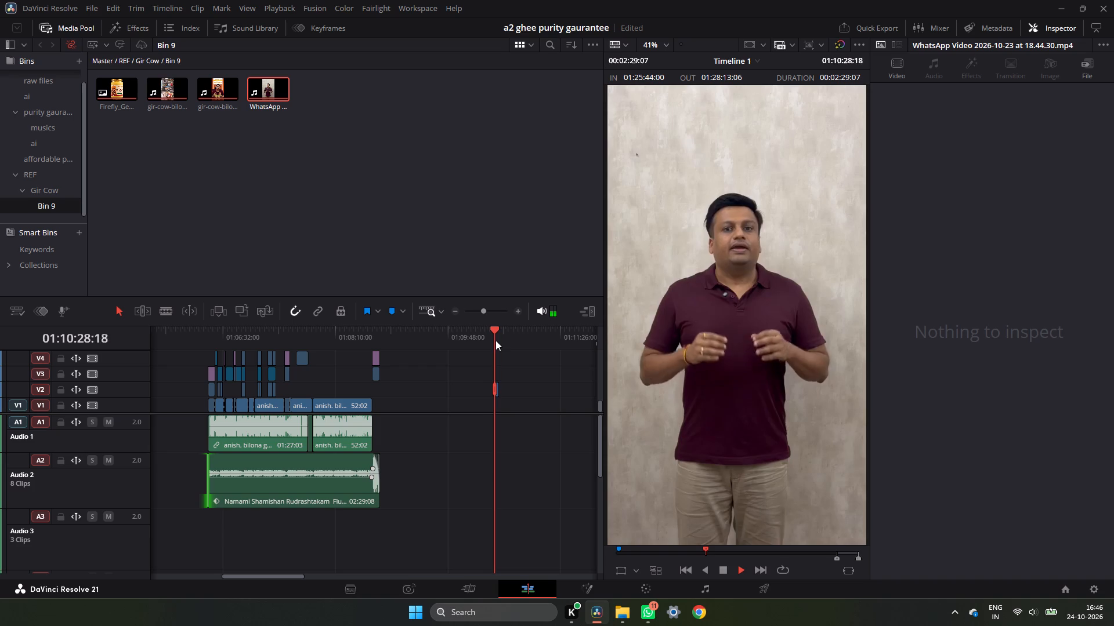
key("space")
left_click_drag(509, 381, 490, 402)
key("BackSpace")
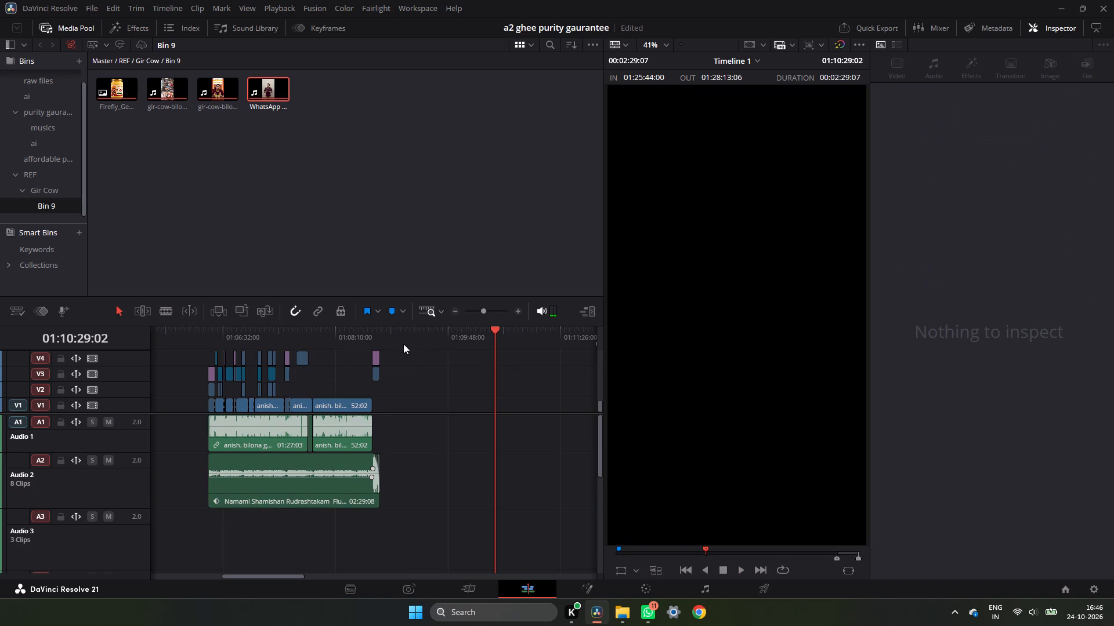
Mark the timeline's in-to-out range around the whole ad, from 01:06:19:11 to 01:08:48:18.
left_click(383, 334)
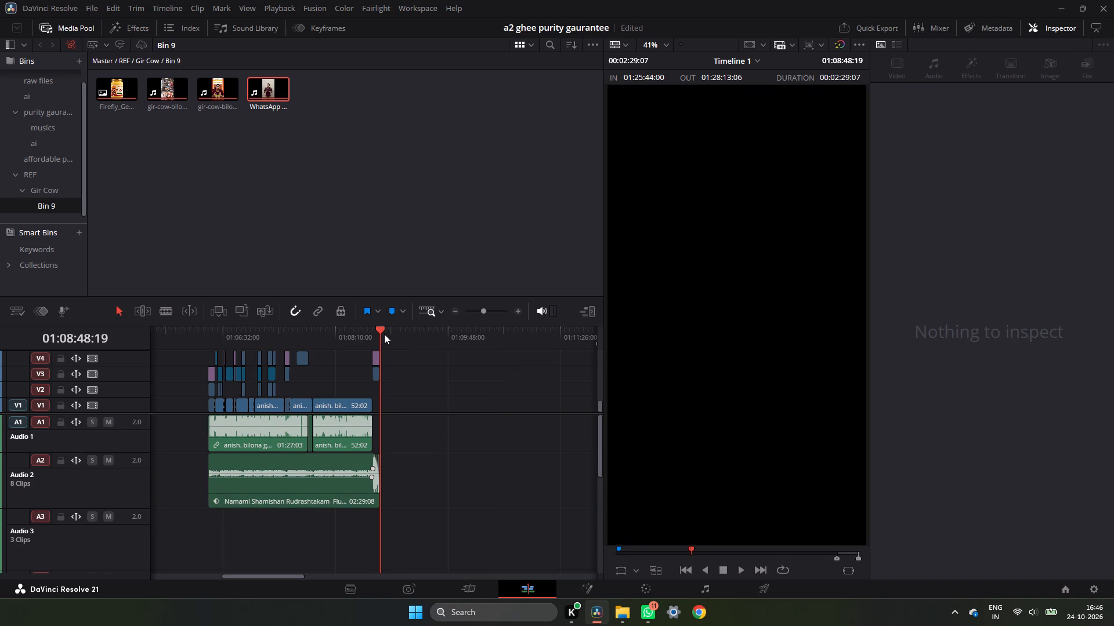
key("Left")
key("o")
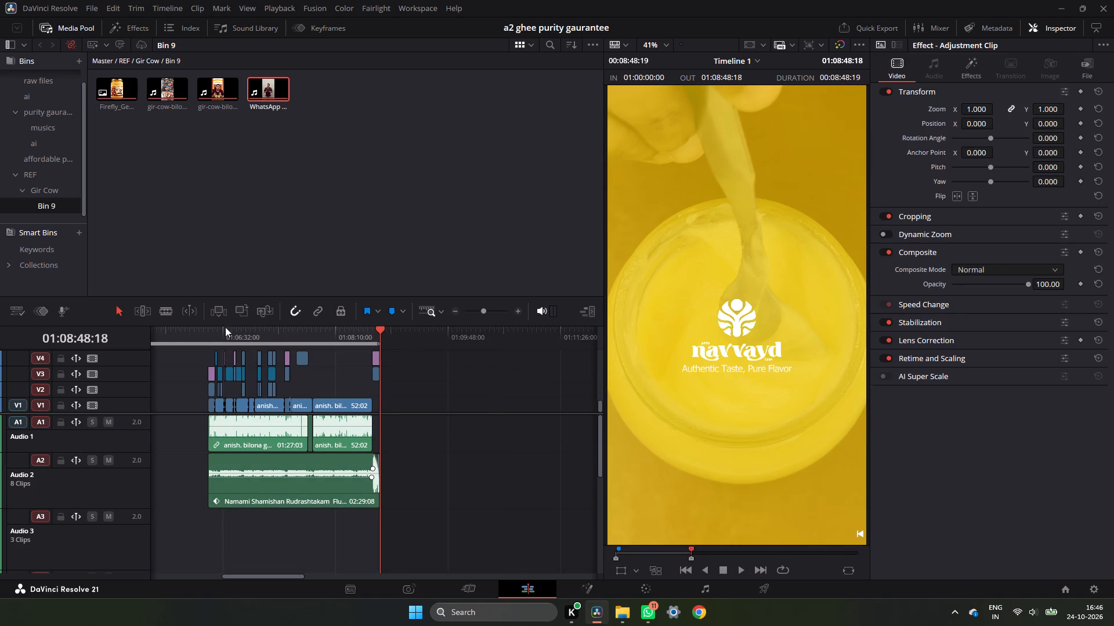
left_click(211, 334)
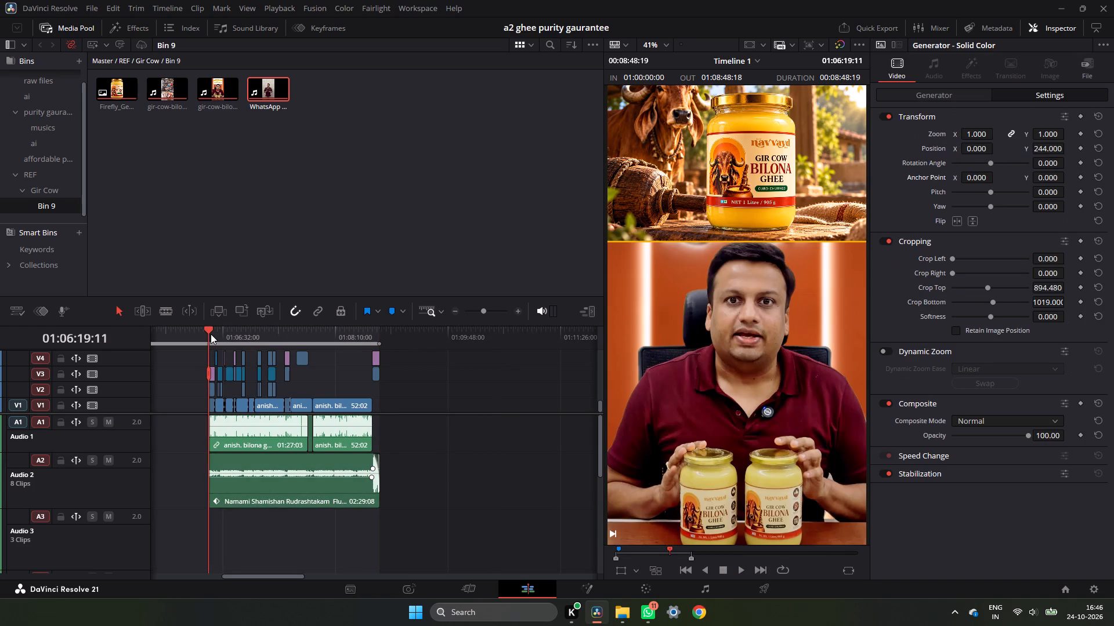
key("i")
left_click_drag(216, 321, 205, 328)
left_click_drag(212, 329, 203, 333)
key("space")
key("space")
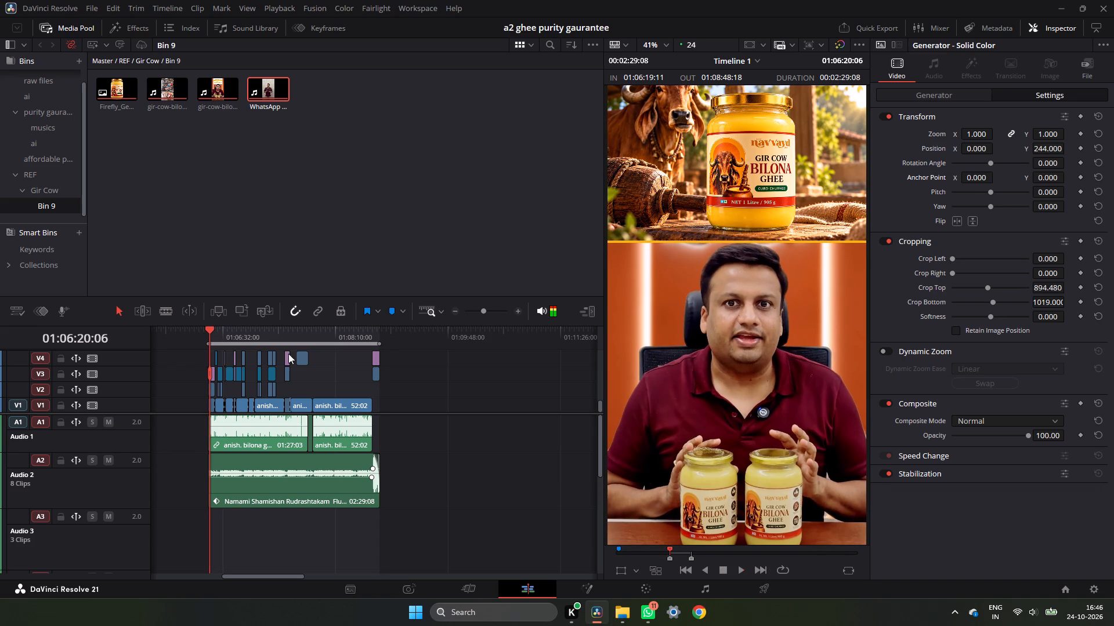
Name the export file "GIR cow Ghee Bilona REEL" in the Deliver page's render settings.
left_click(749, 589)
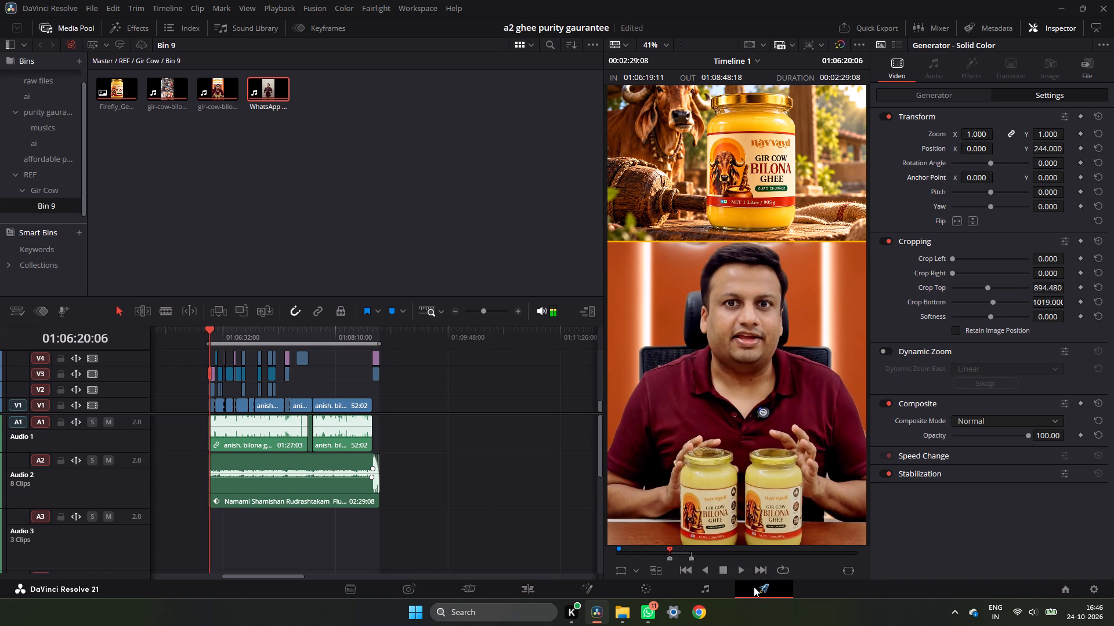
scroll(180, 182, "up", 2)
left_click(129, 101)
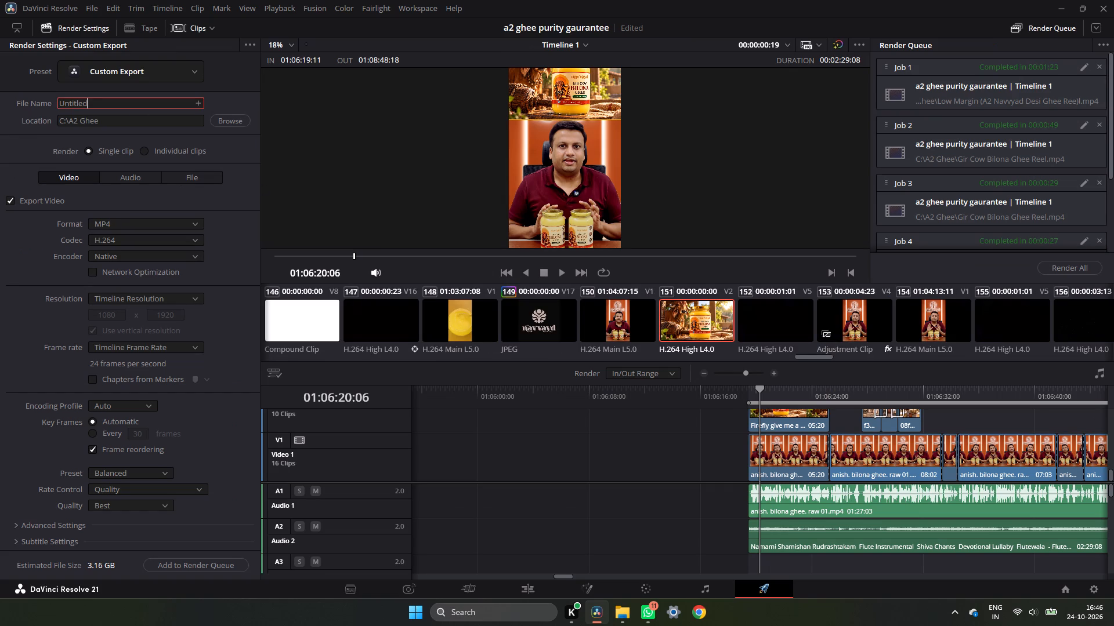
key("BackSpace")
key("BackSpace")
key("BackSpace")
key("BackSpace")
key("BackSpace")
key("BackSpace")
key("BackSpace")
key("BackSpace")
key("BackSpace")
key("BackSpace")
key("BackSpace")
key("BackSpace")
key("BackSpace")
key("BackSpace")
key("BackSpace")
key("BackSpace")
key("BackSpace")
key("BackSpace")
key("BackSpace")
type("GI")
type("R cow")
key("space")
type("Ghee")
key("space")
type("BILO")
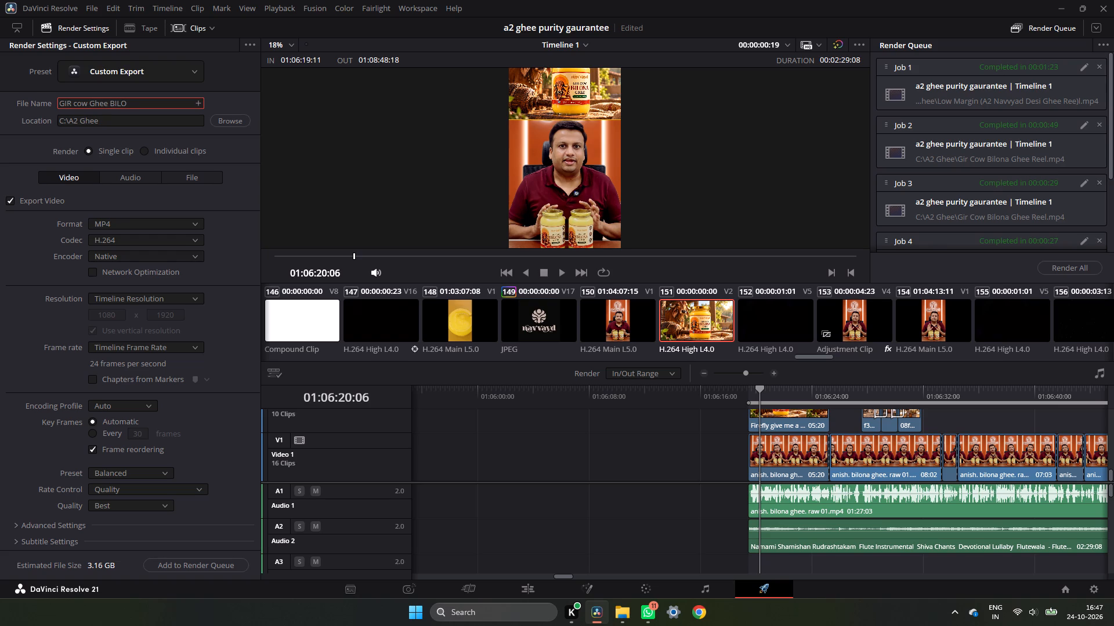
key("BackSpace")
key("BackSpace")
key("BackSpace")
type("io")
key("BackSpace")
type("lona")
key("space")
type("RE")
type("EL")
Expand the advanced video settings for review, add the export to the render queue, and start rendering that job.
scroll(128, 298, "down", 6)
left_click(61, 525)
scroll(88, 516, "down", 7)
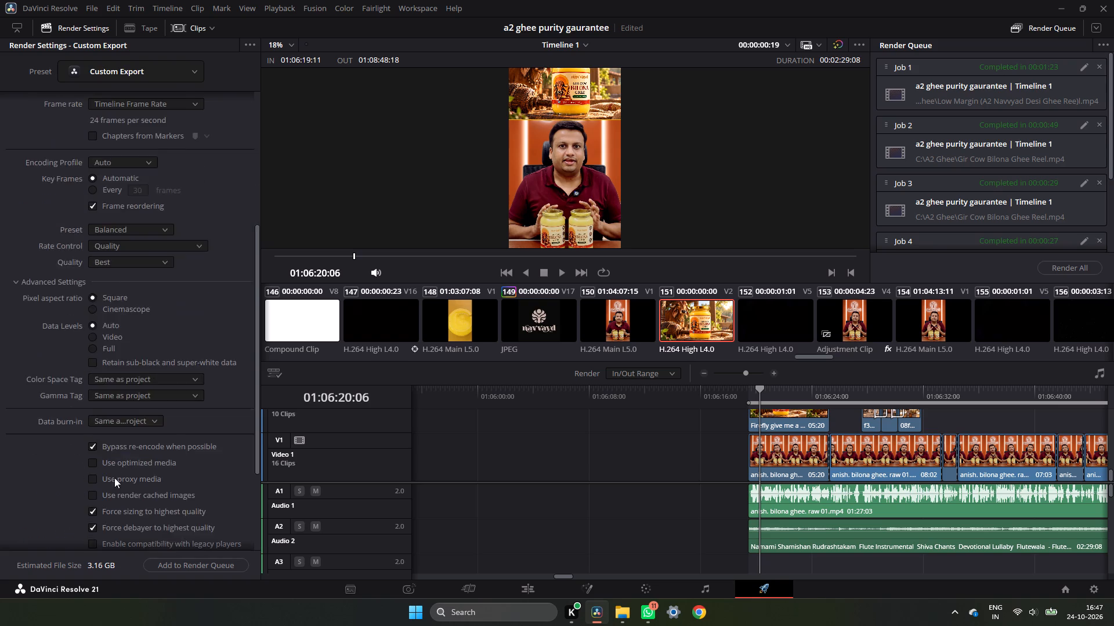
scroll(123, 471, "up", 1)
scroll(123, 471, "down", 8)
left_click(187, 558)
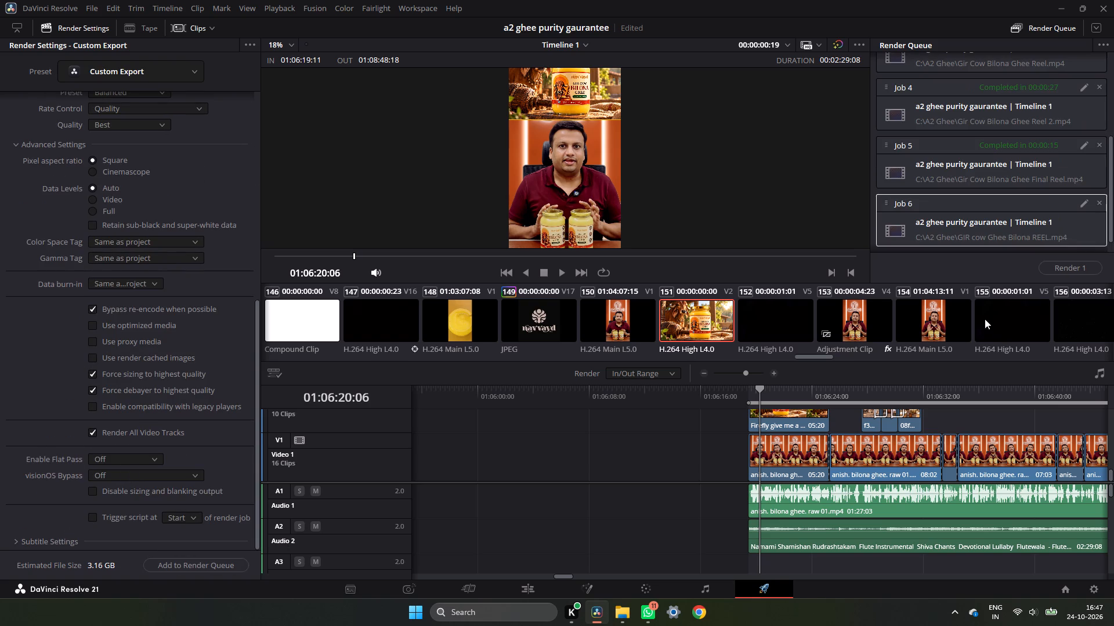
left_click(1070, 265)
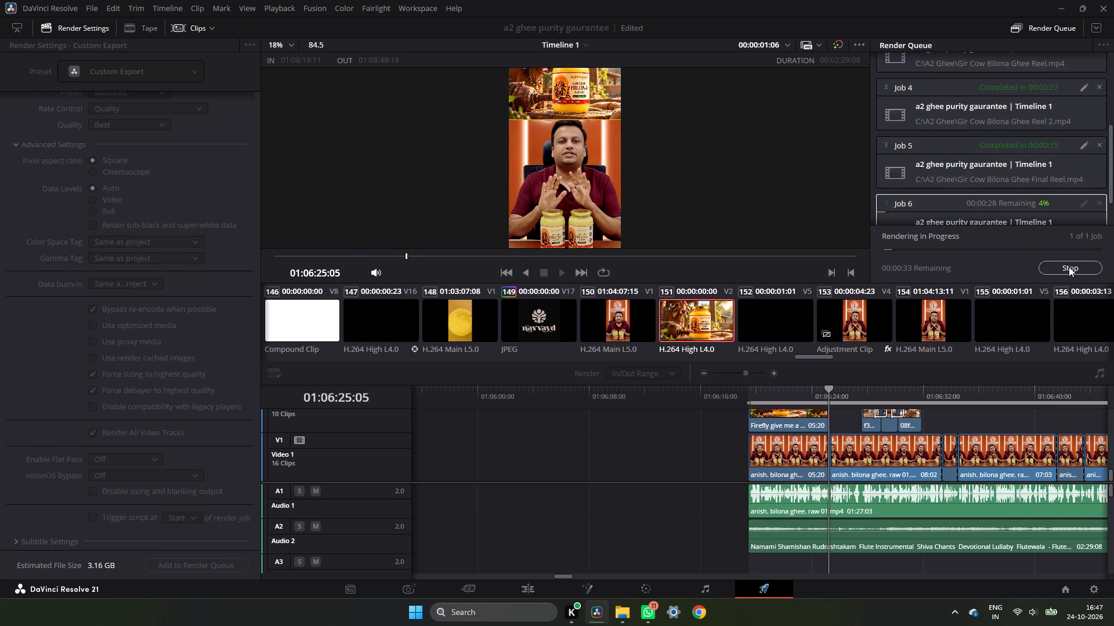
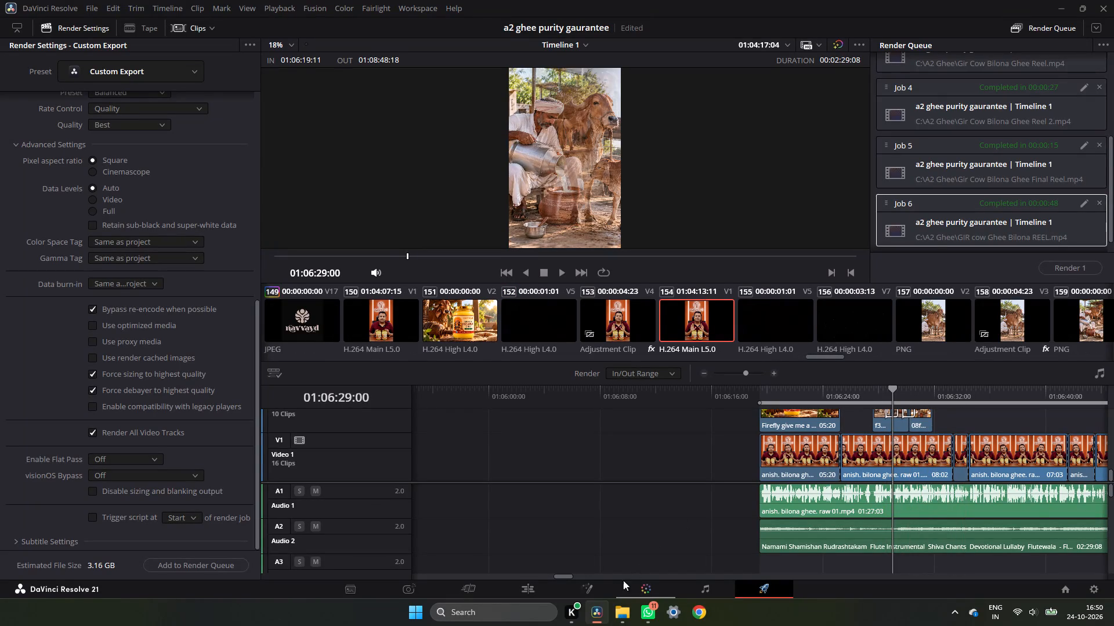
Return to the Edit page and scrub through the ad to the presenter shot with two ghee jars, around 01:08:00:09.
left_click(526, 588)
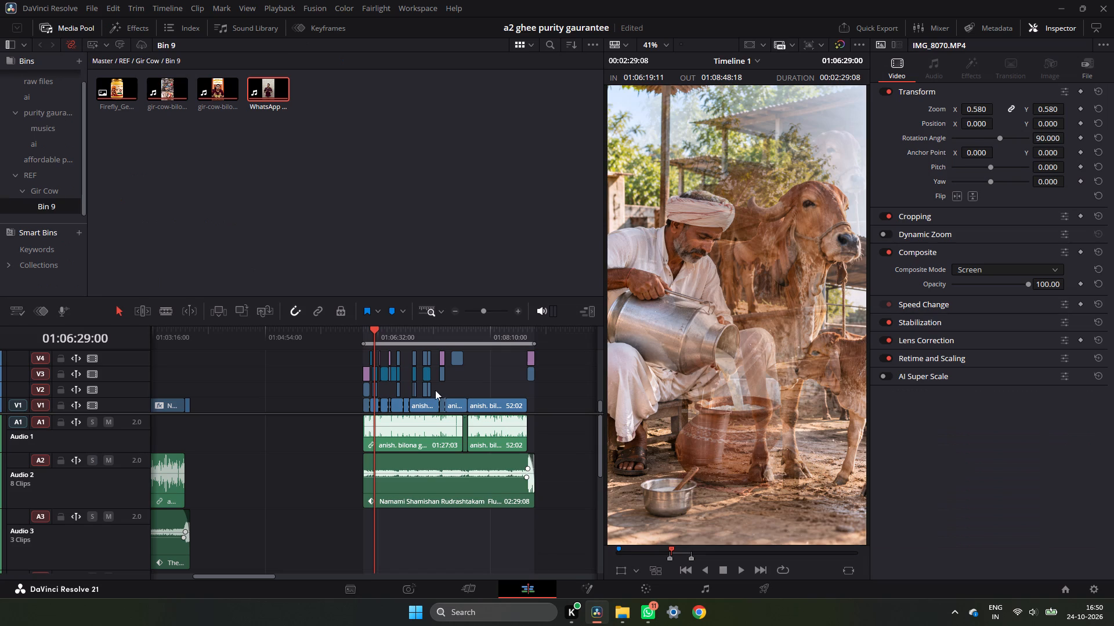
left_click_drag(402, 336, 480, 344)
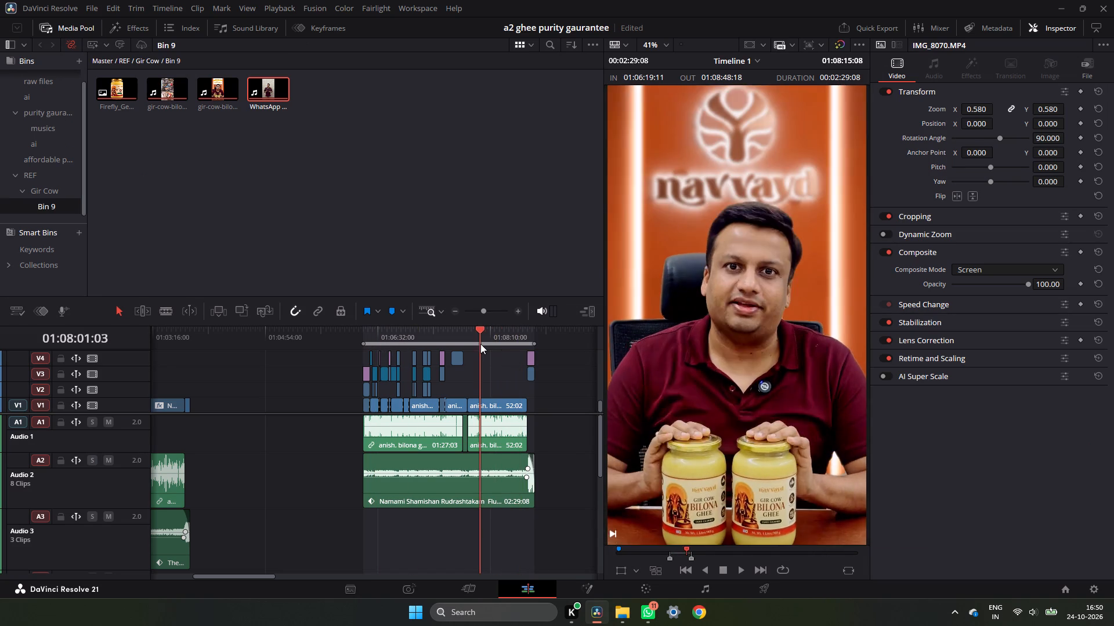
left_click_drag(480, 344, 479, 344)
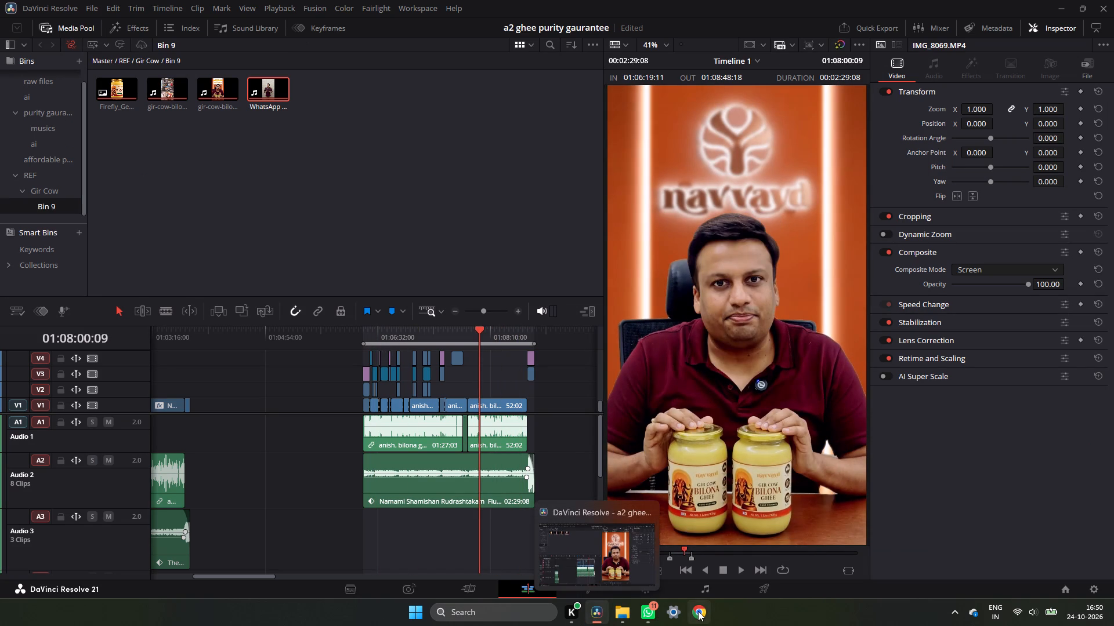